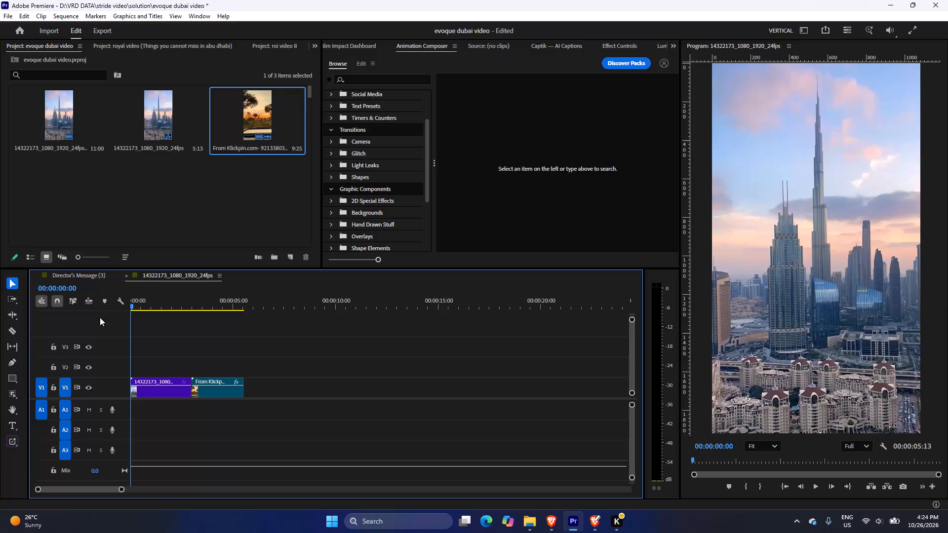
# Play back the 14322173_1080_1920_24fps sequence from the start to review the Dubai skyline and safari clips.
pyautogui.press('space')
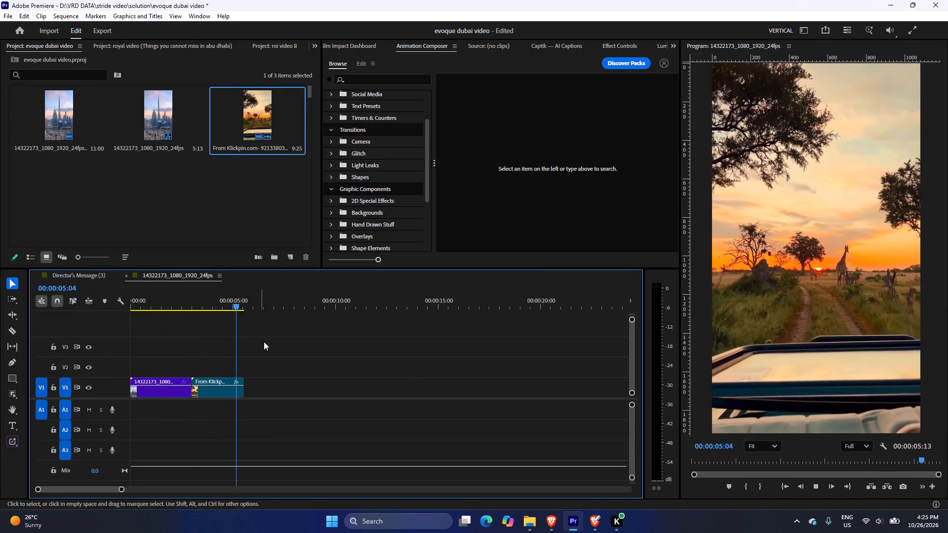
pyautogui.press('space')
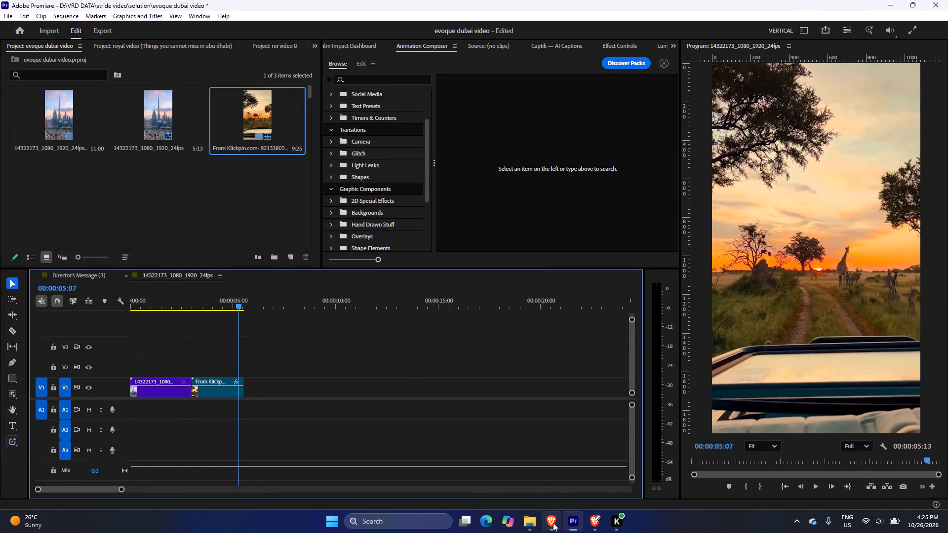
# Switch to the Brave browser window showing the directors messages 2026 sciff folder in Google Drive.
pyautogui.click(604, 530)
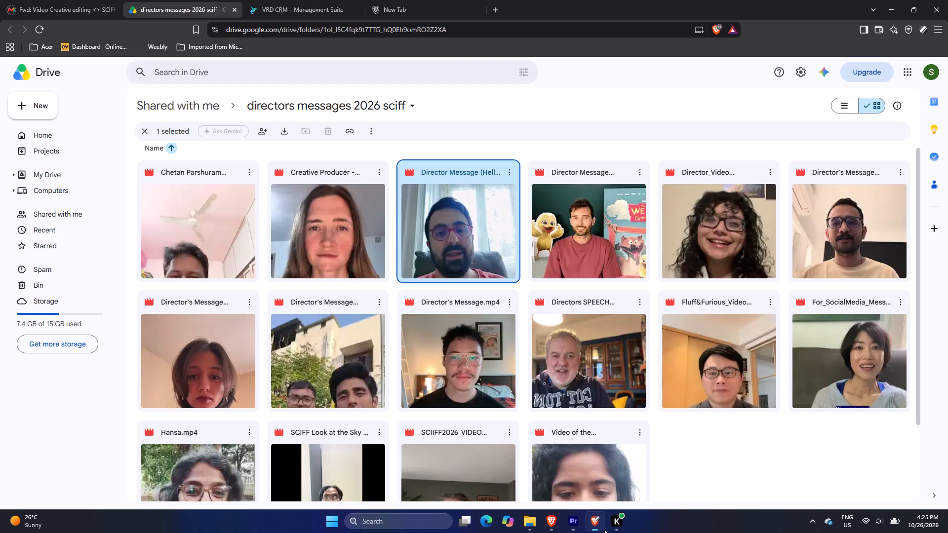
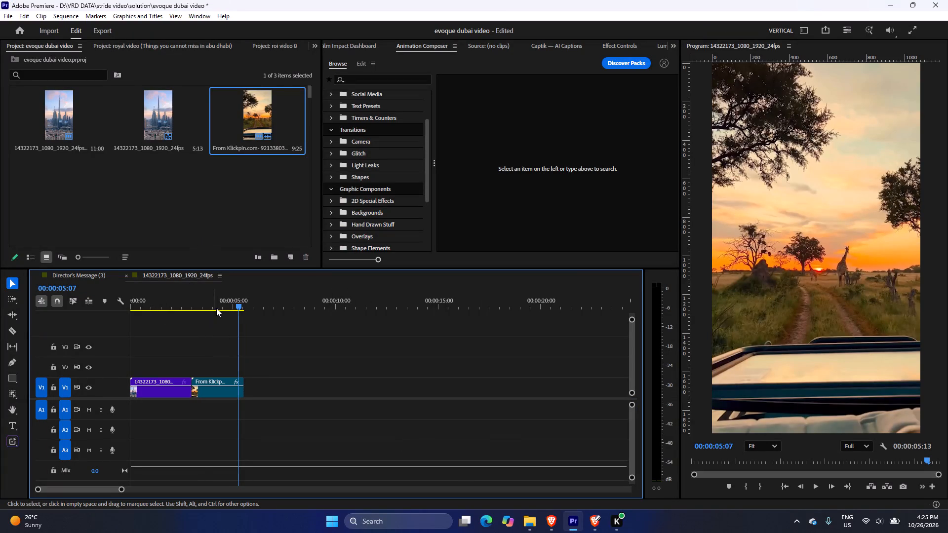
# Switch to Brave and copy the 0–3 sec on-screen text "Bringing the world closer" from the Evoque Reel Script document.
pyautogui.moveTo(227, 300); pyautogui.dragTo(164, 284)
pyautogui.click(544, 524)
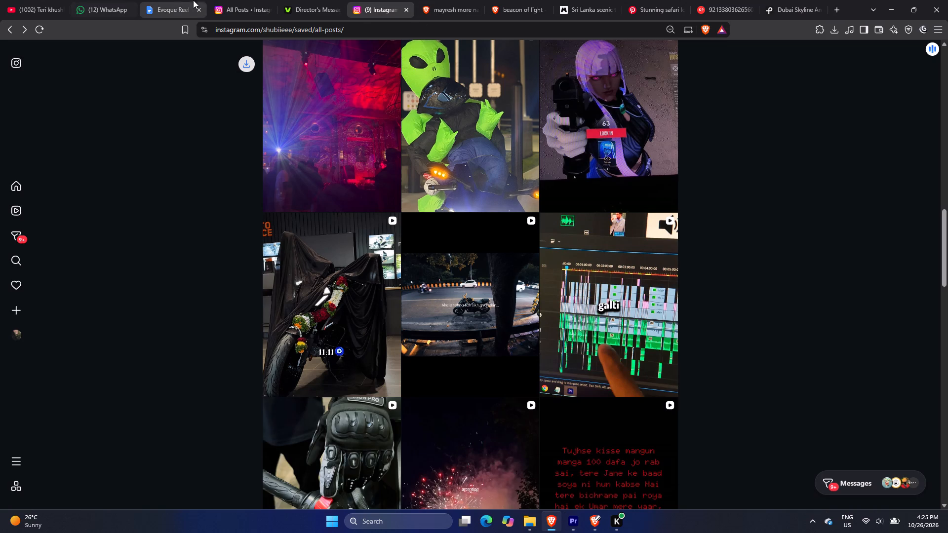
pyautogui.click(172, 0)
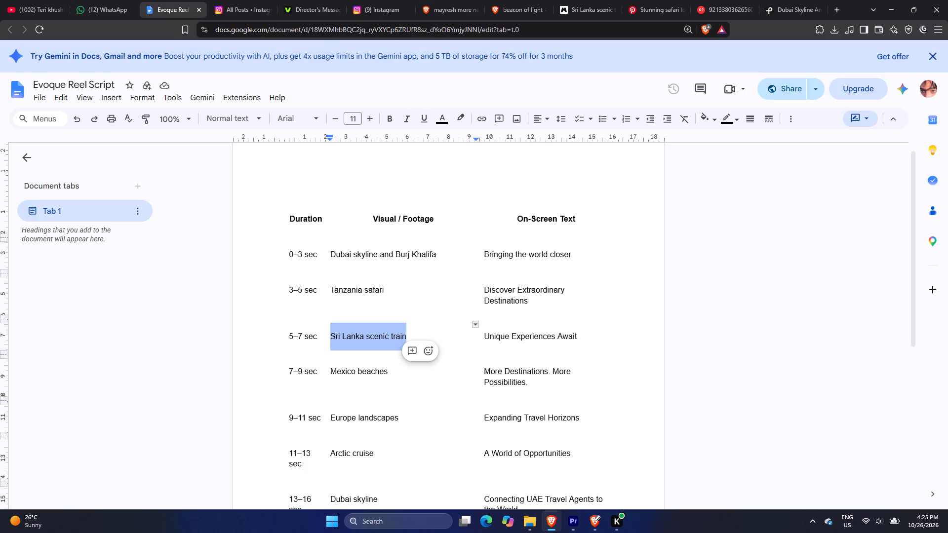
pyautogui.click(435, 317)
pyautogui.moveTo(483, 251); pyautogui.dragTo(570, 245)
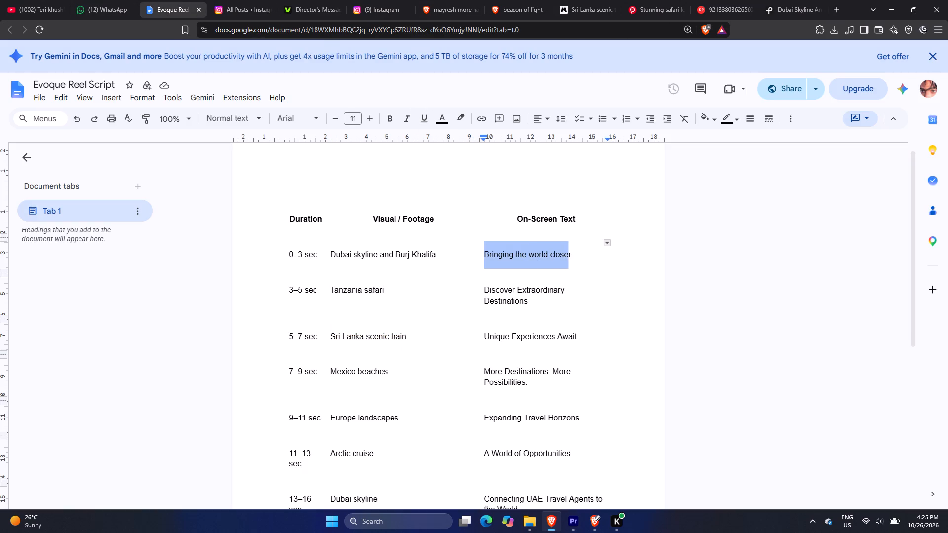
pyautogui.moveTo(570, 245); pyautogui.dragTo(572, 246)
pyautogui.hotkey('ctrl', 'c')
# Back in Premiere, add Animation Composer's Ease Fade Together 3 text preset above the skyline clip at the sequence start.
pyautogui.click(573, 519)
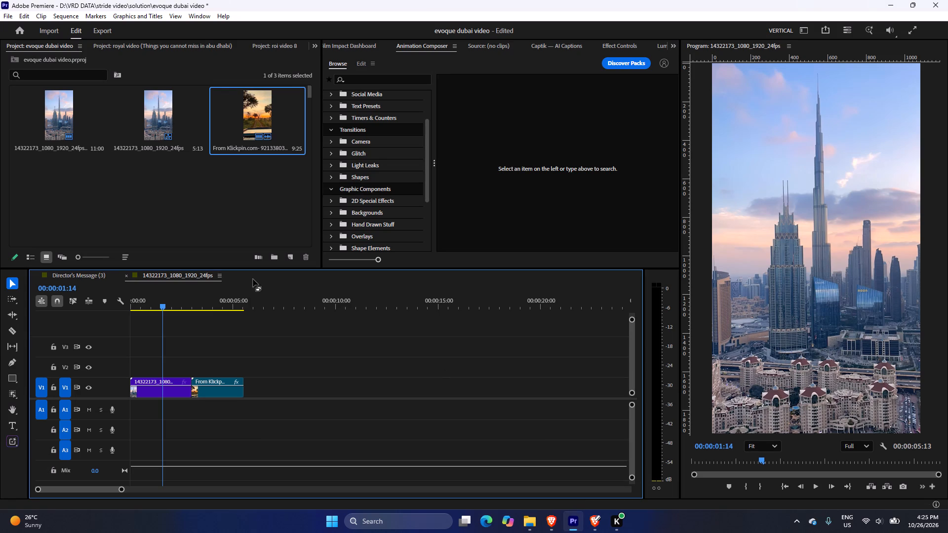
pyautogui.moveTo(153, 304); pyautogui.dragTo(122, 307)
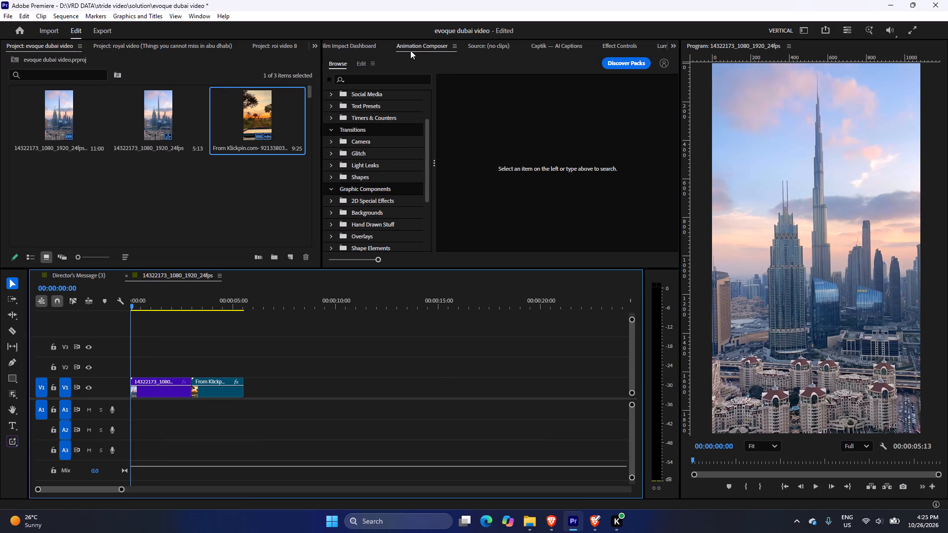
pyautogui.click(187, 14)
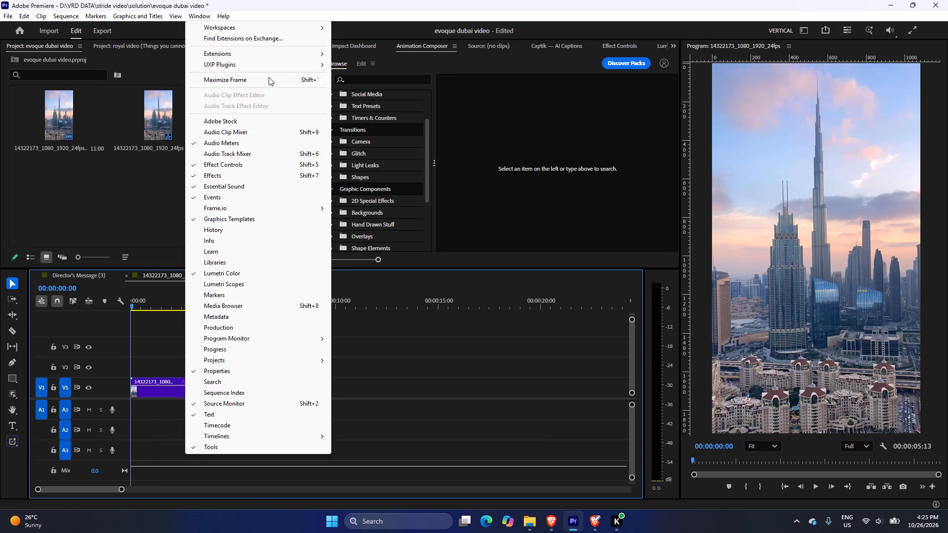
pyautogui.click(271, 55)
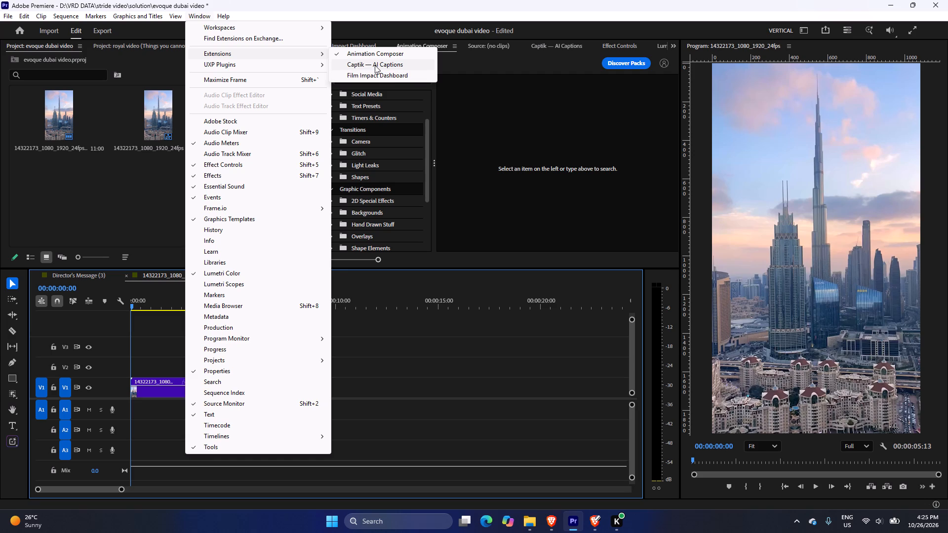
pyautogui.click(370, 52)
pyautogui.scroll(-1, 357, 155)
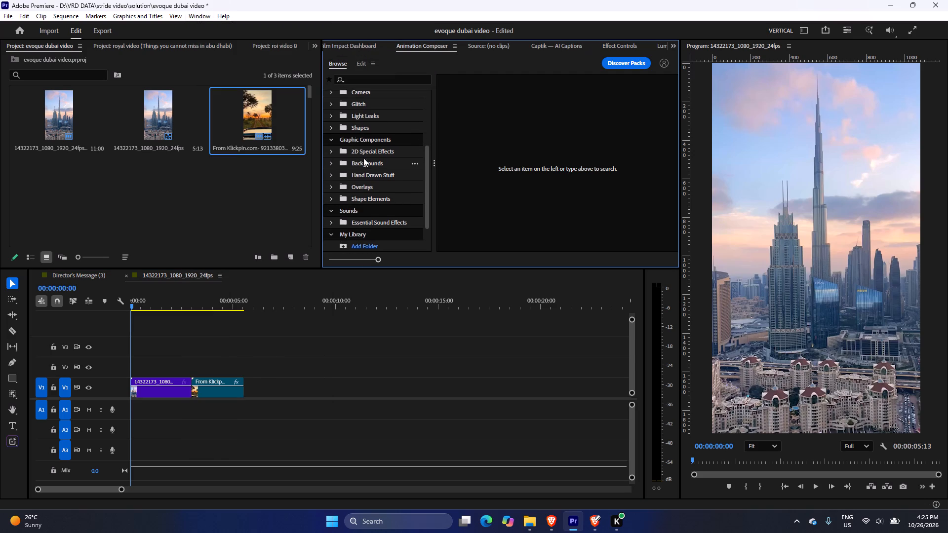
pyautogui.scroll(2, 370, 155)
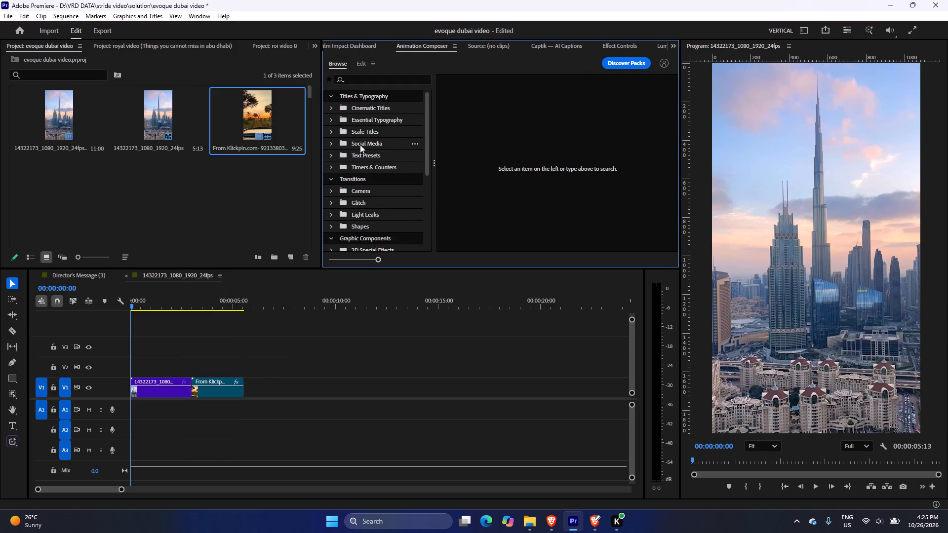
pyautogui.click(367, 156)
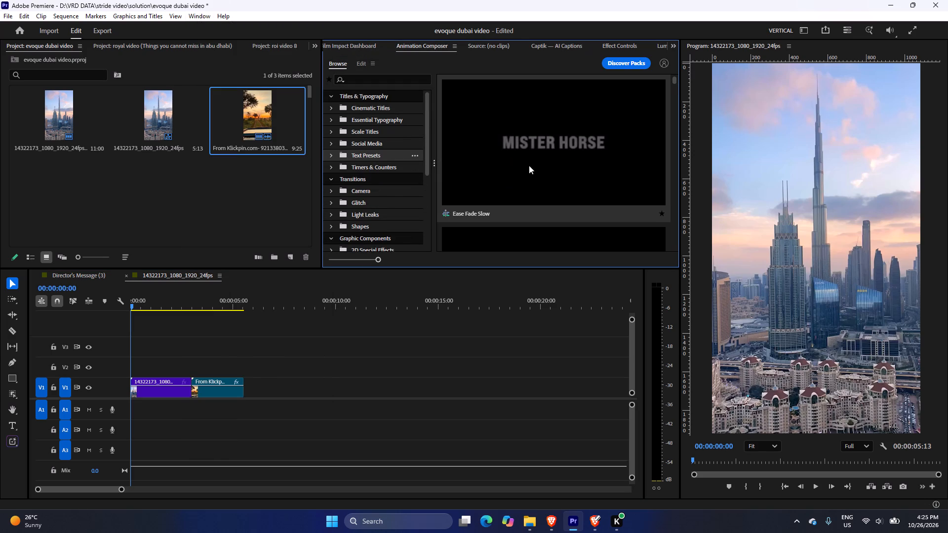
pyautogui.scroll(-11, 541, 164)
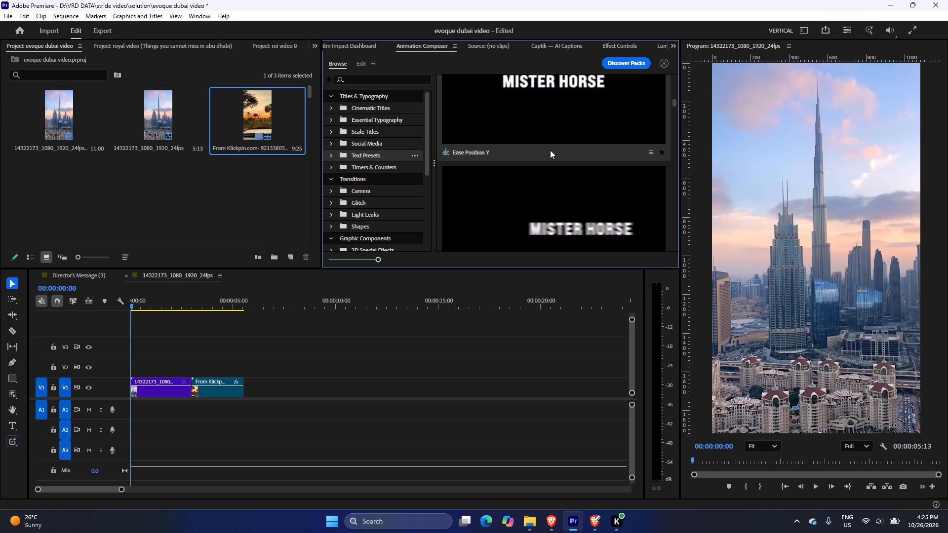
pyautogui.scroll(-7, 549, 156)
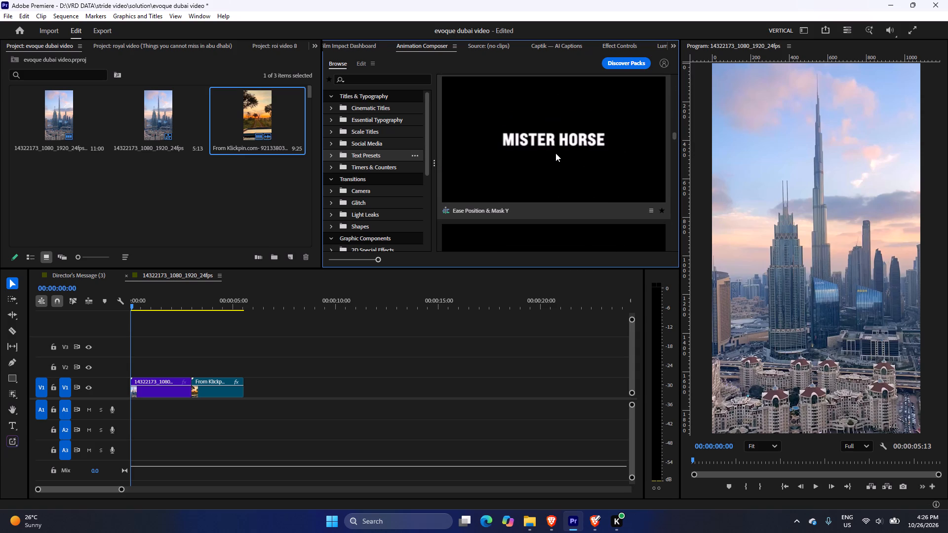
pyautogui.scroll(-6, 555, 153)
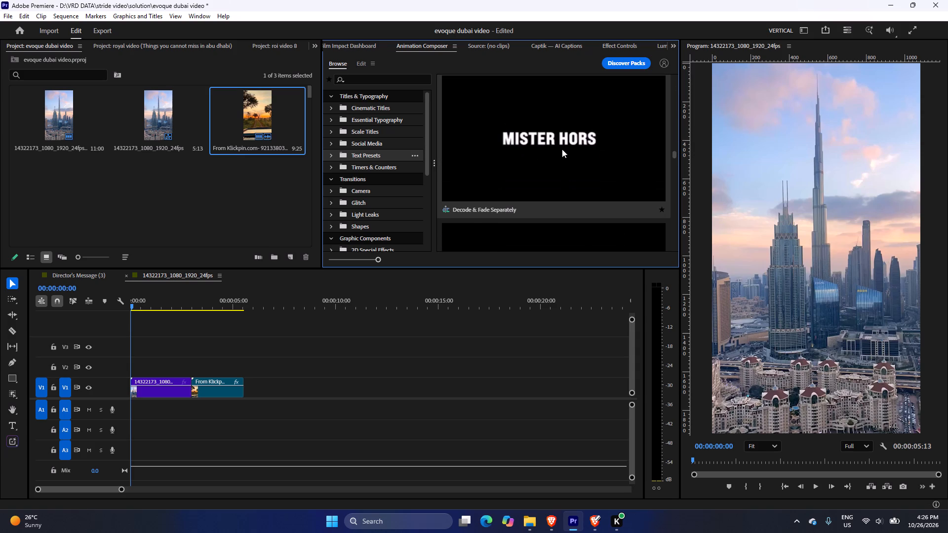
pyautogui.scroll(-6, 562, 149)
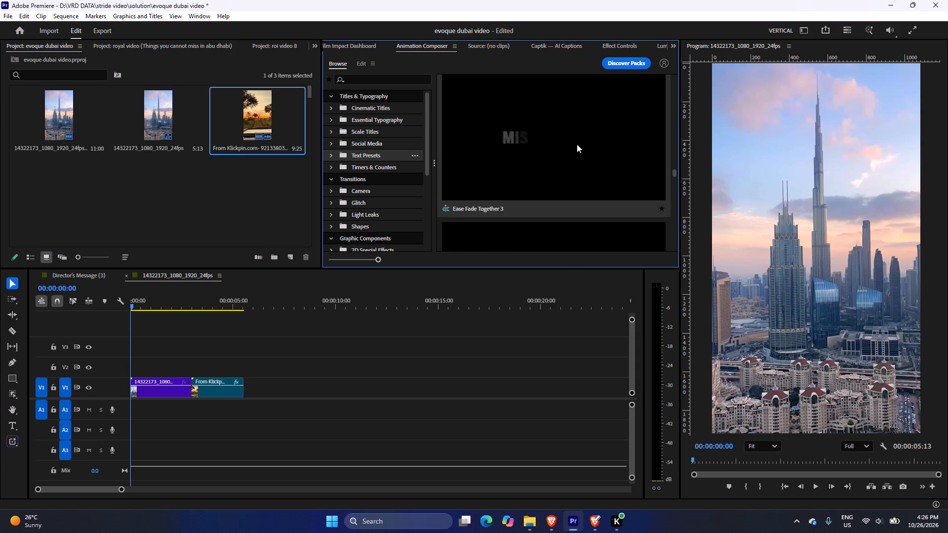
pyautogui.click(575, 146)
pyautogui.click(575, 170)
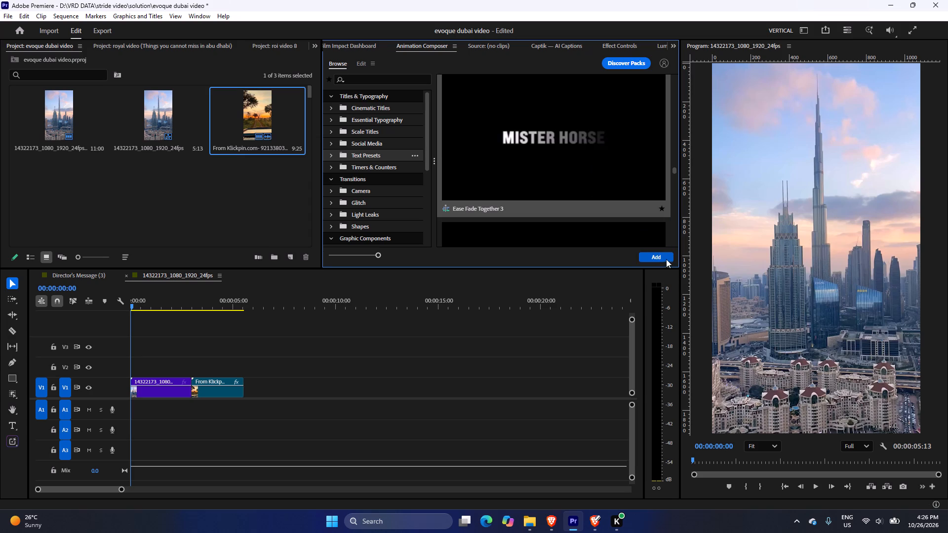
pyautogui.click(656, 252)
pyautogui.click(653, 257)
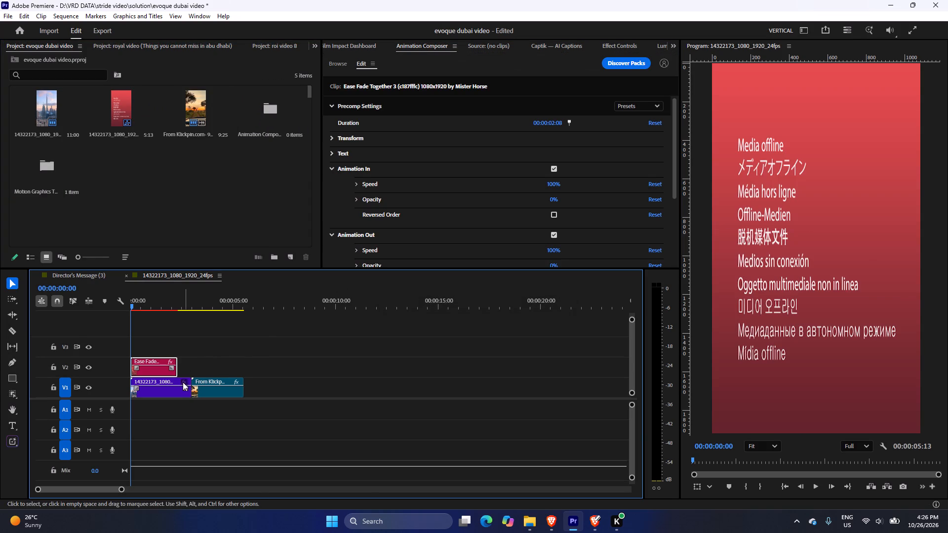
# Replace the Ease Fade title's placeholder text with "Bringing the world closer", breaking the line before "closer".
pyautogui.moveTo(140, 299); pyautogui.dragTo(148, 303)
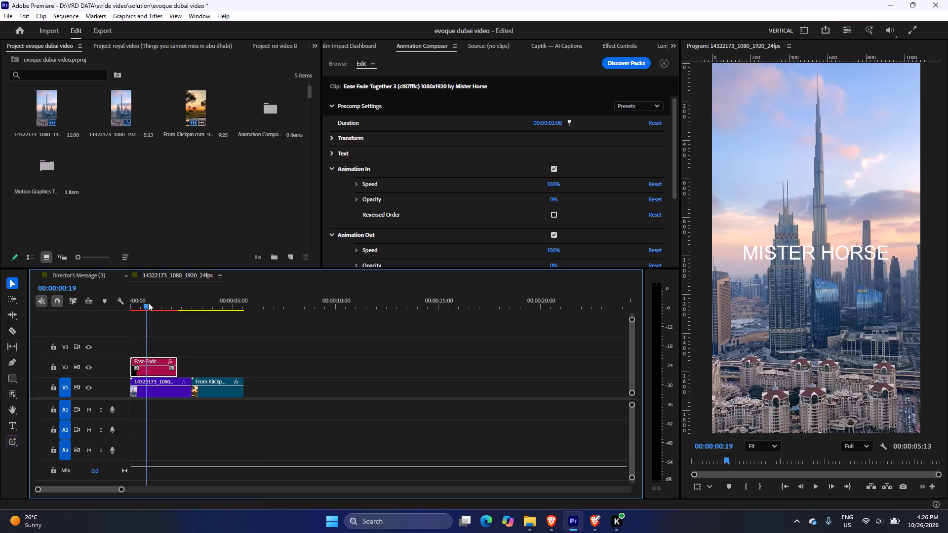
pyautogui.moveTo(148, 303); pyautogui.dragTo(153, 304)
pyautogui.click(152, 366)
pyautogui.click(170, 360)
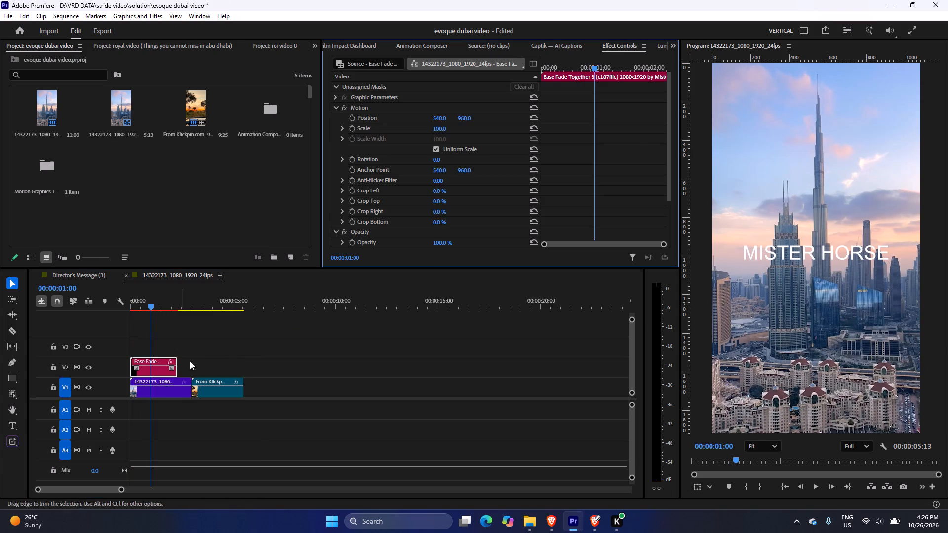
pyautogui.scroll(-13, 403, 181)
pyautogui.scroll(3, 380, 108)
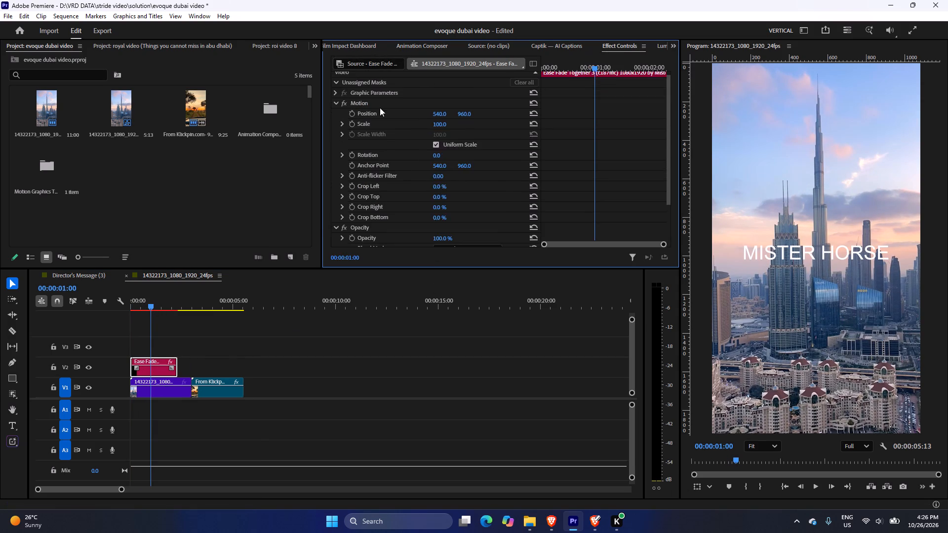
pyautogui.scroll(6, 380, 108)
pyautogui.click(412, 42)
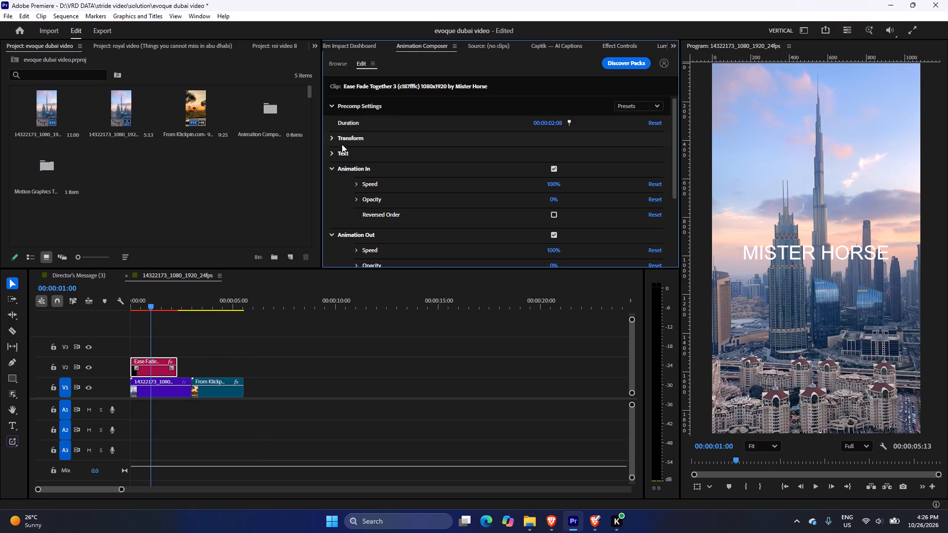
pyautogui.click(333, 149)
pyautogui.moveTo(423, 183); pyautogui.dragTo(332, 173)
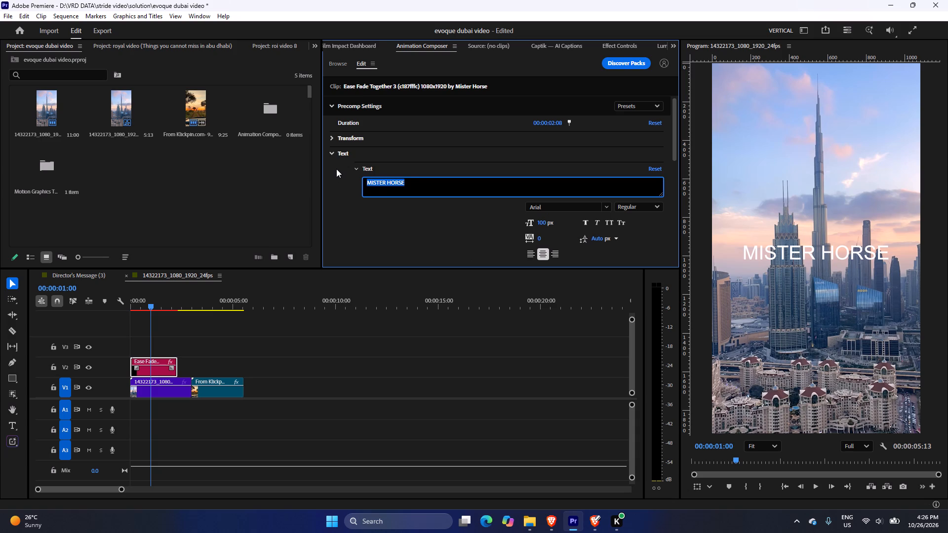
pyautogui.hotkey('ctrl', 'v')
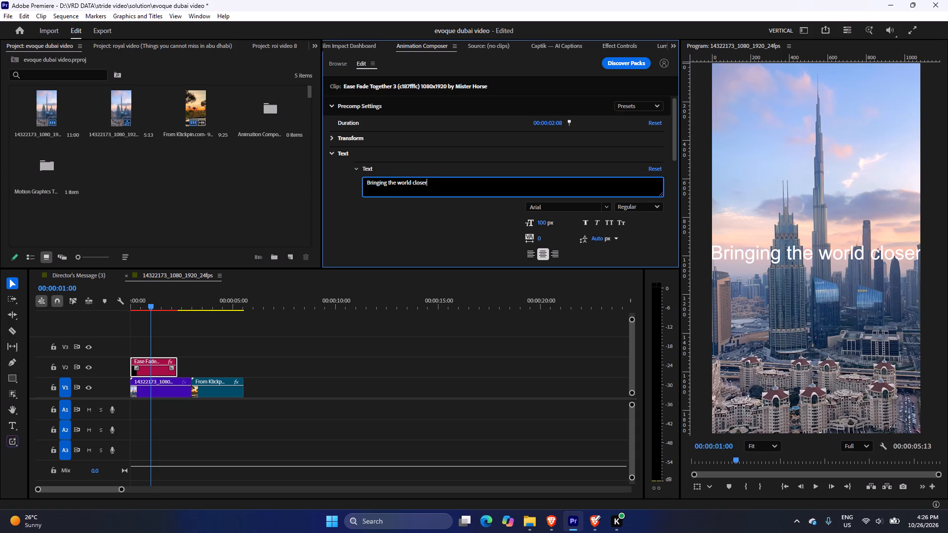
pyautogui.click(413, 184)
pyautogui.hotkey('shift', 'Return')
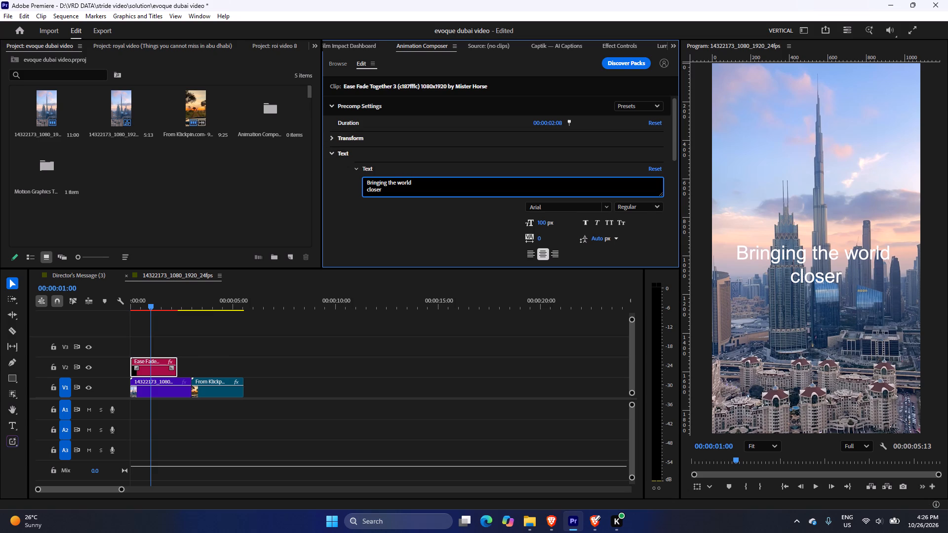
pyautogui.click(380, 210)
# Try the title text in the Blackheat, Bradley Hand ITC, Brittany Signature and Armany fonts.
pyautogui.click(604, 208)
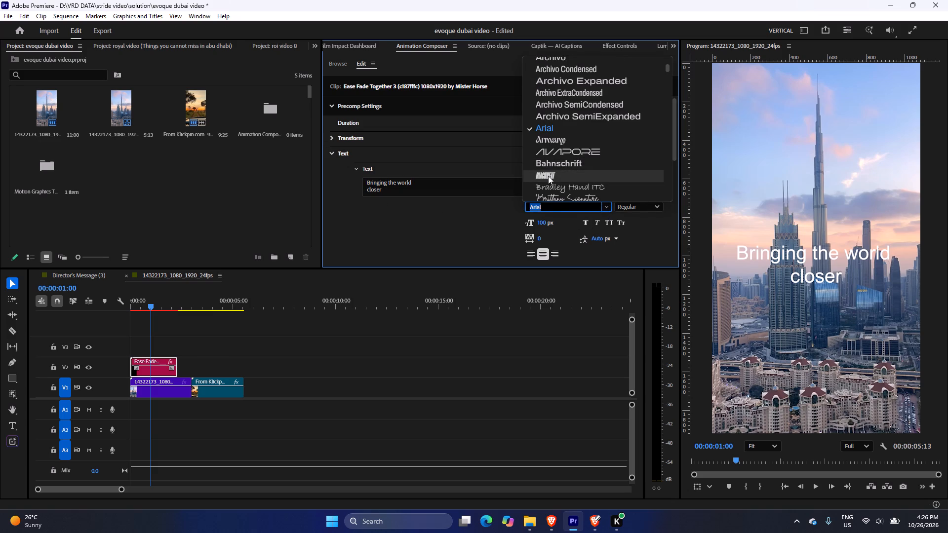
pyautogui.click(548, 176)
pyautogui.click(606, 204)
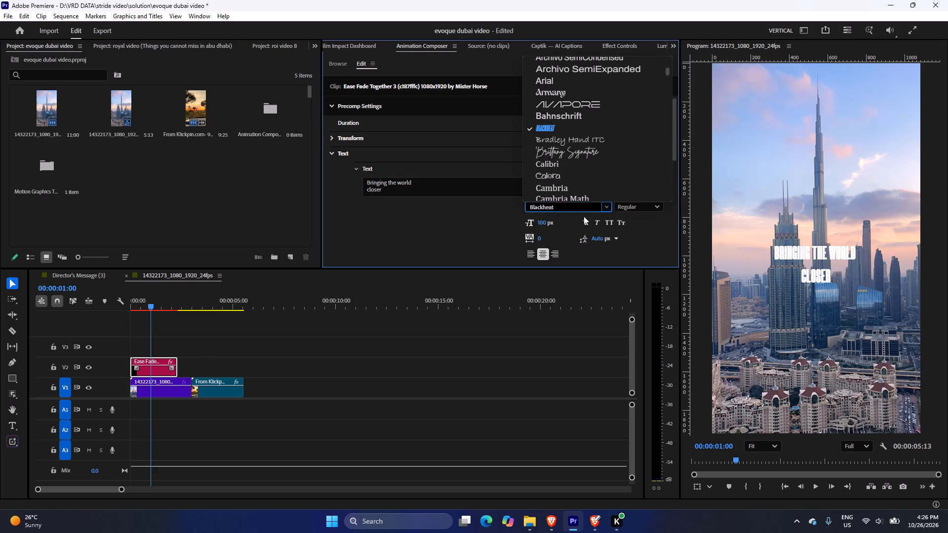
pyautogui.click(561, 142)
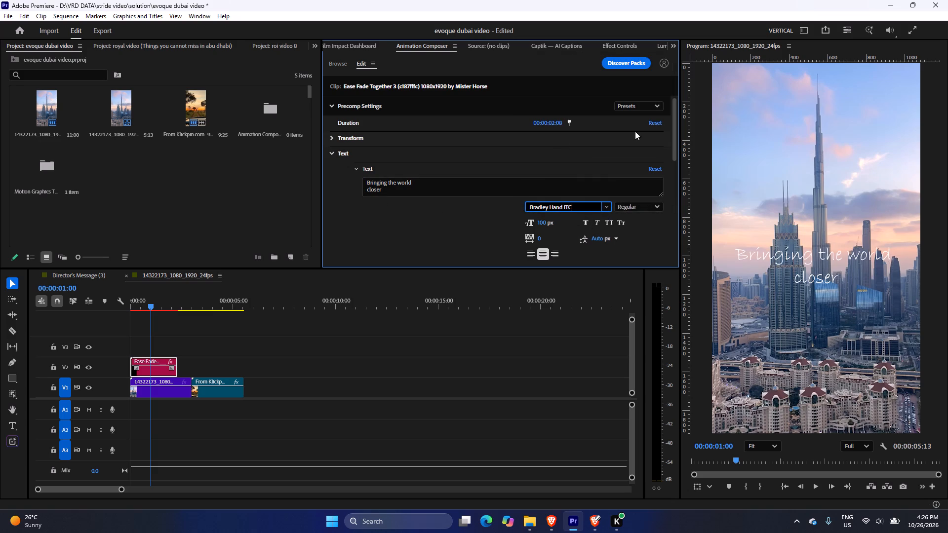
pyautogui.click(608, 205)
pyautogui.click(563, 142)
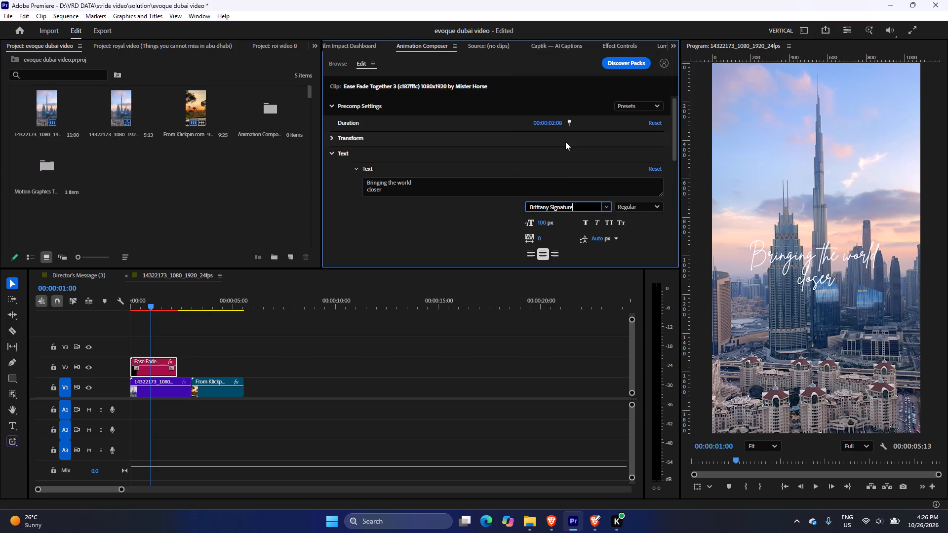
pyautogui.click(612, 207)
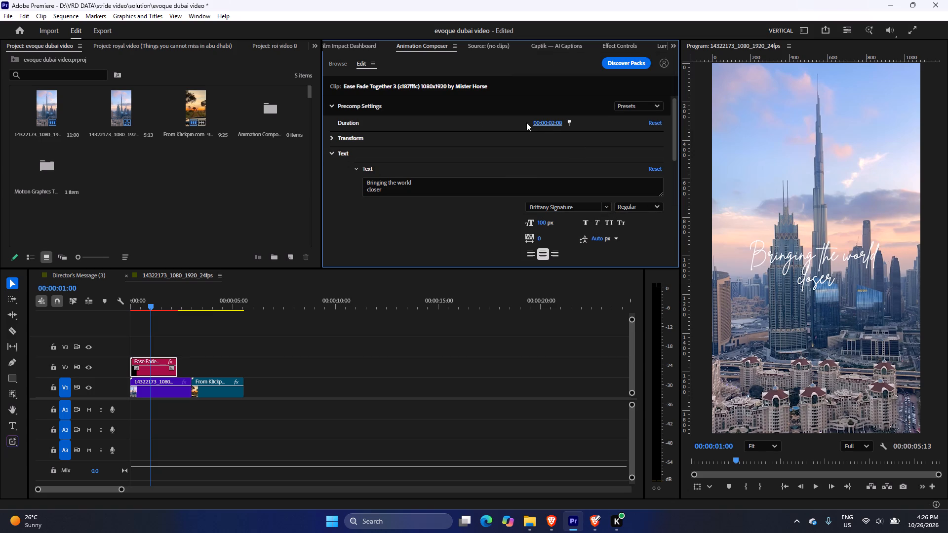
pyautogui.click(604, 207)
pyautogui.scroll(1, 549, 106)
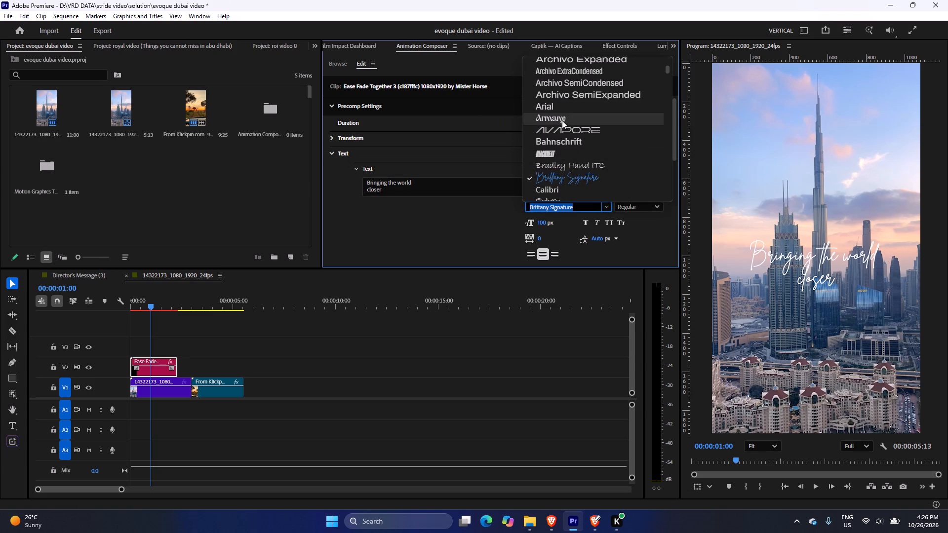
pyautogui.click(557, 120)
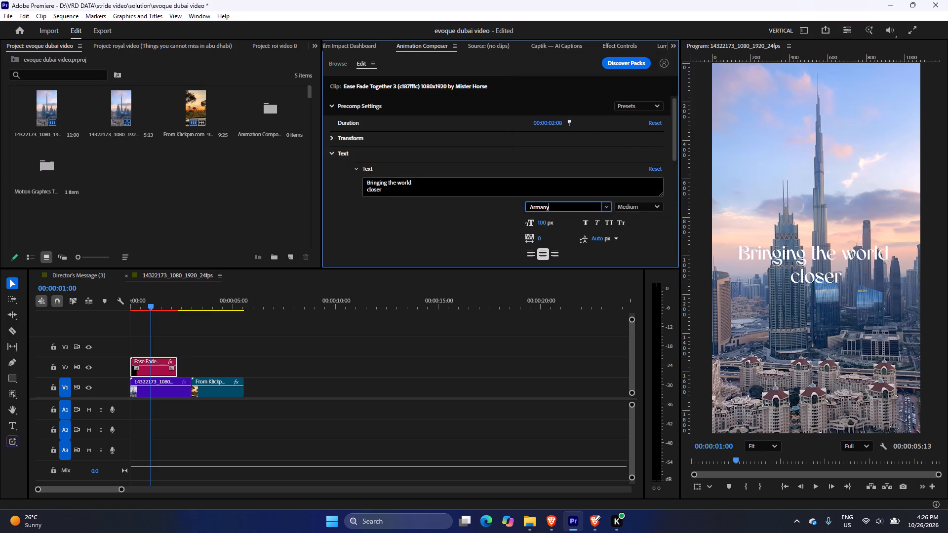
# Set the title text's font to Adleit Script.
pyautogui.click(609, 204)
pyautogui.scroll(4, 555, 129)
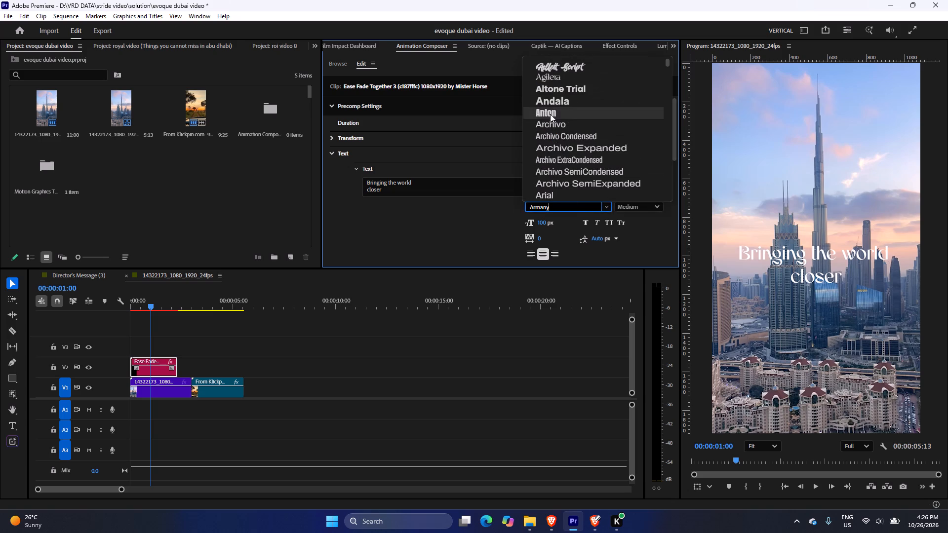
pyautogui.click(561, 70)
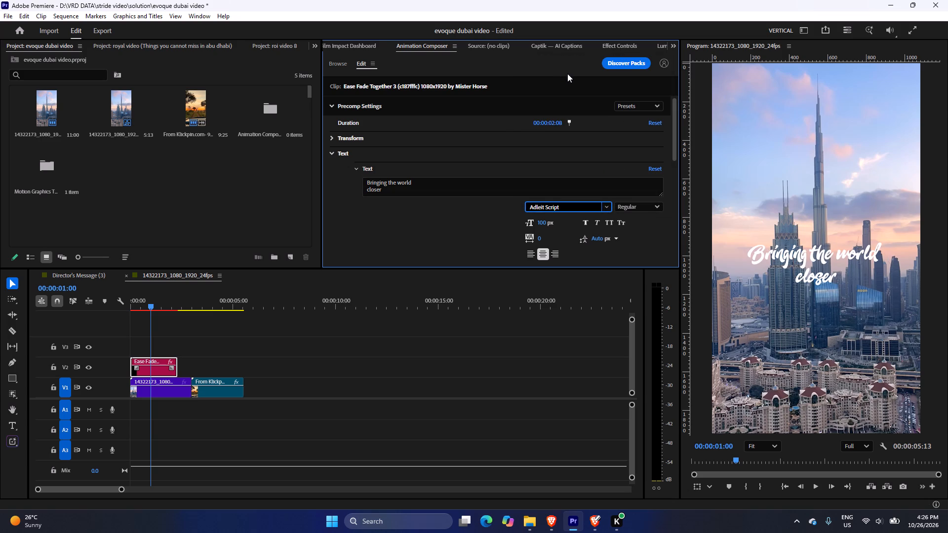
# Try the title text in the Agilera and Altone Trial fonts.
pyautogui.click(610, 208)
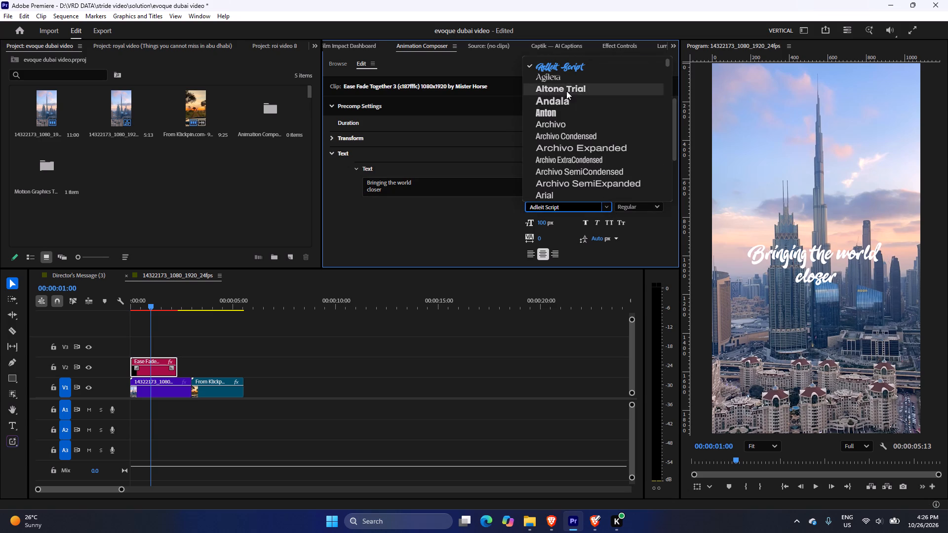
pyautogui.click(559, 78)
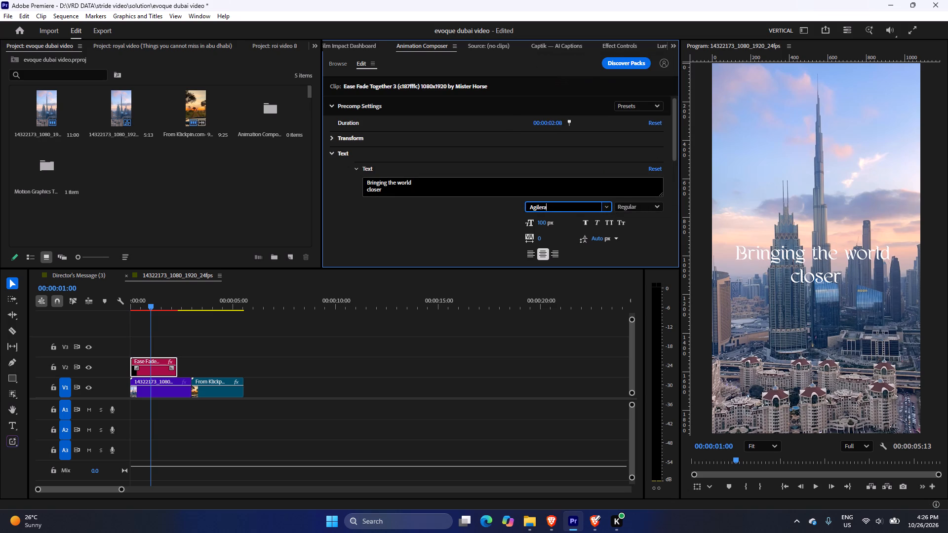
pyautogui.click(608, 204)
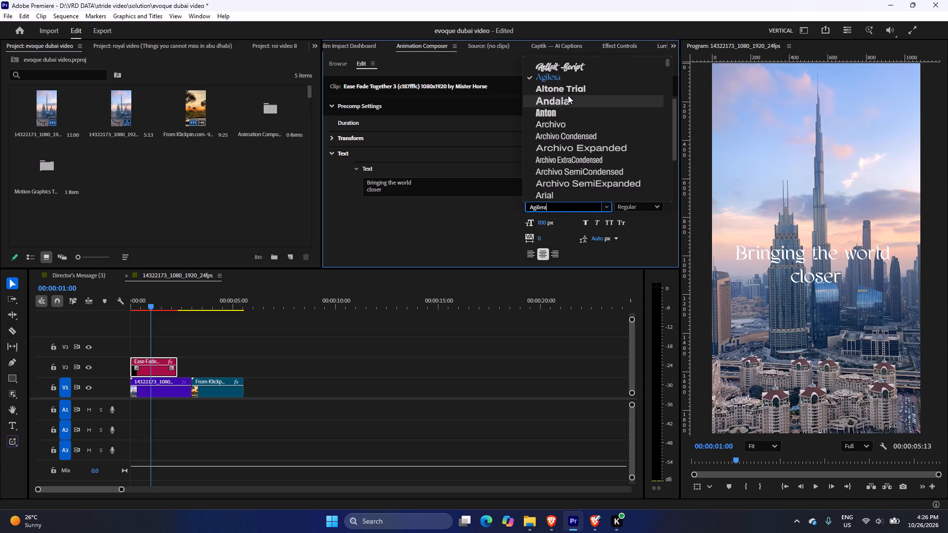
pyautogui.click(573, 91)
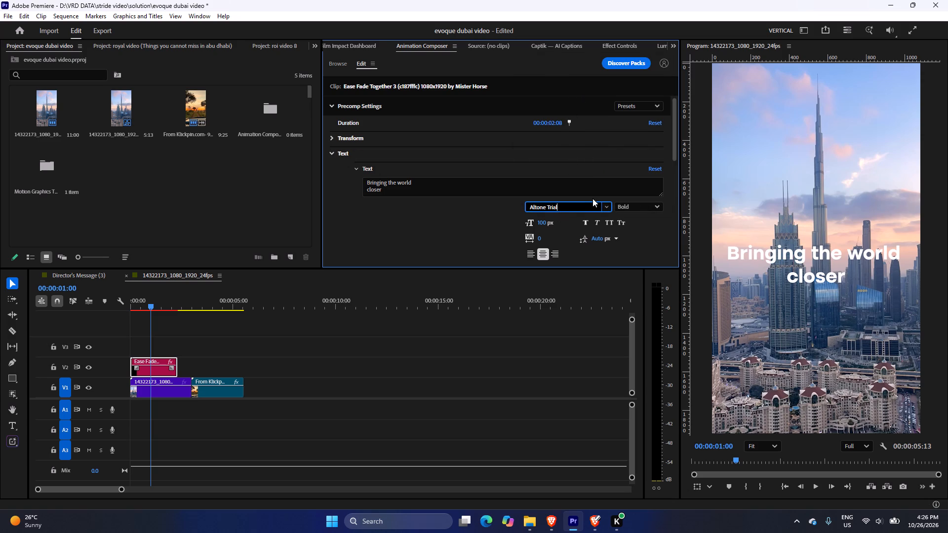
# Set the title text to Instrument Serif Italic with faux bold, and play it back from the sequence start.
pyautogui.click(605, 203)
pyautogui.scroll(-7, 542, 124)
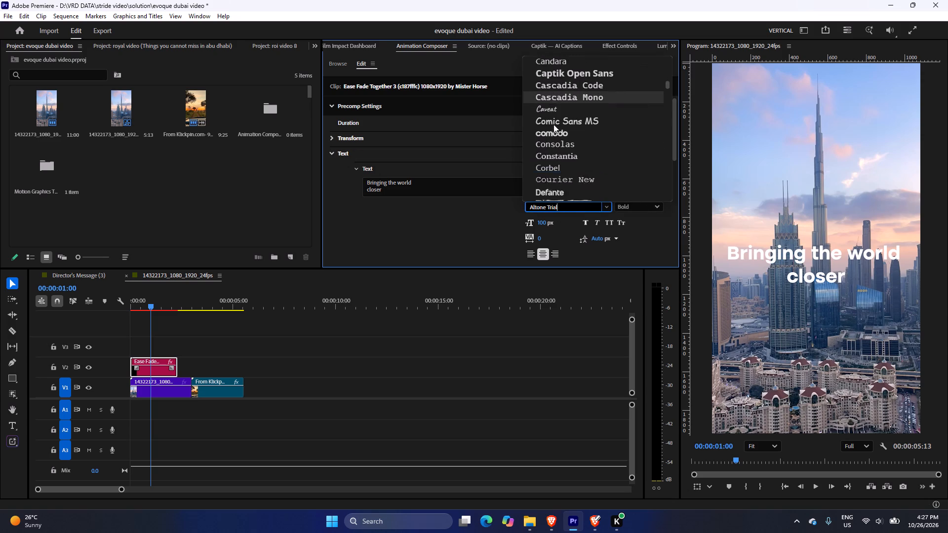
pyautogui.scroll(-3, 574, 112)
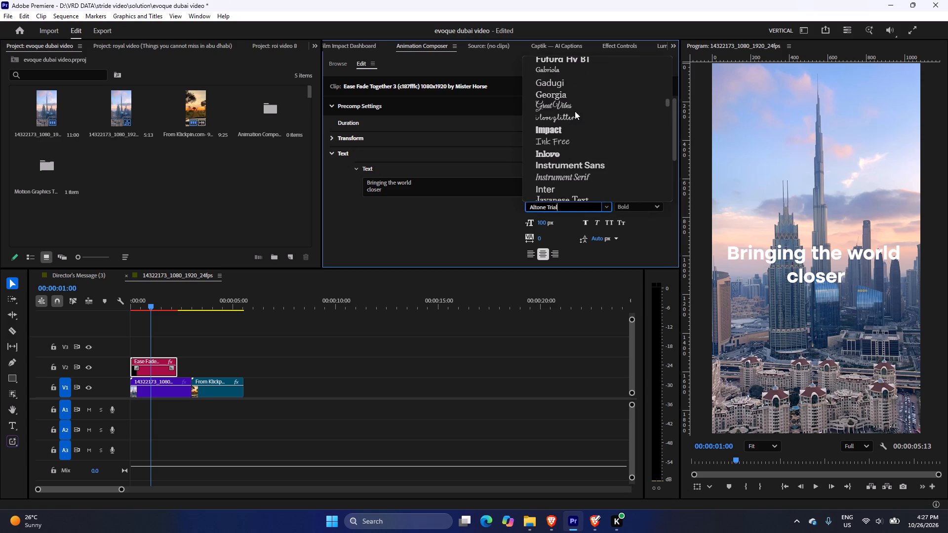
pyautogui.click(573, 179)
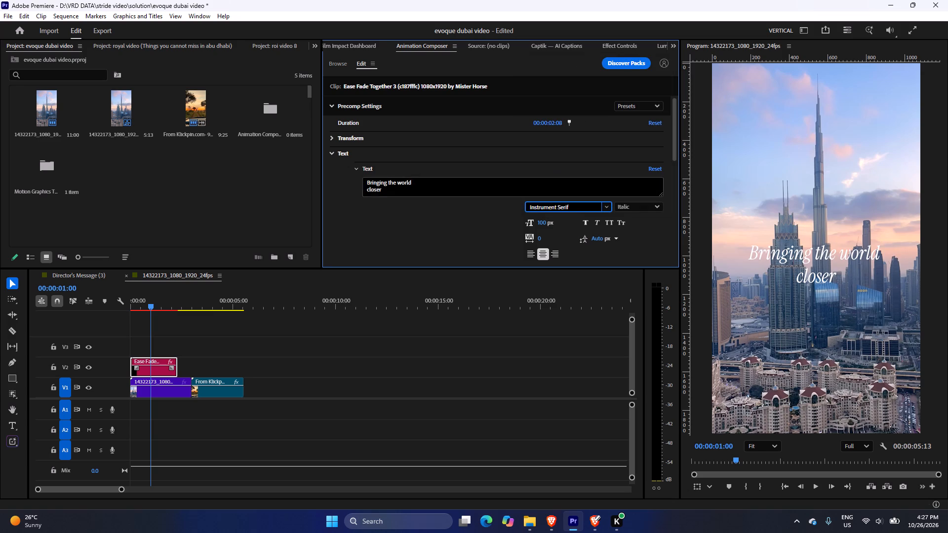
pyautogui.click(629, 205)
pyautogui.click(632, 207)
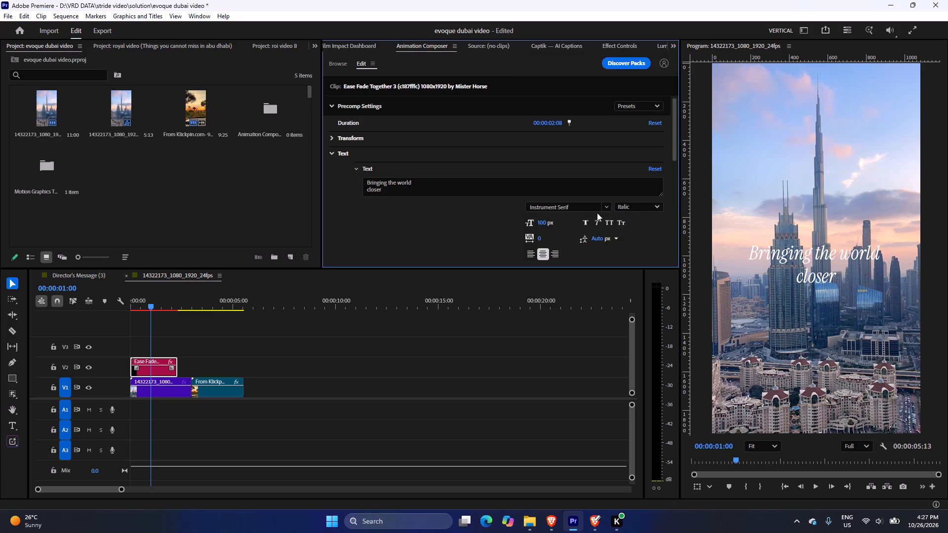
pyautogui.click(584, 223)
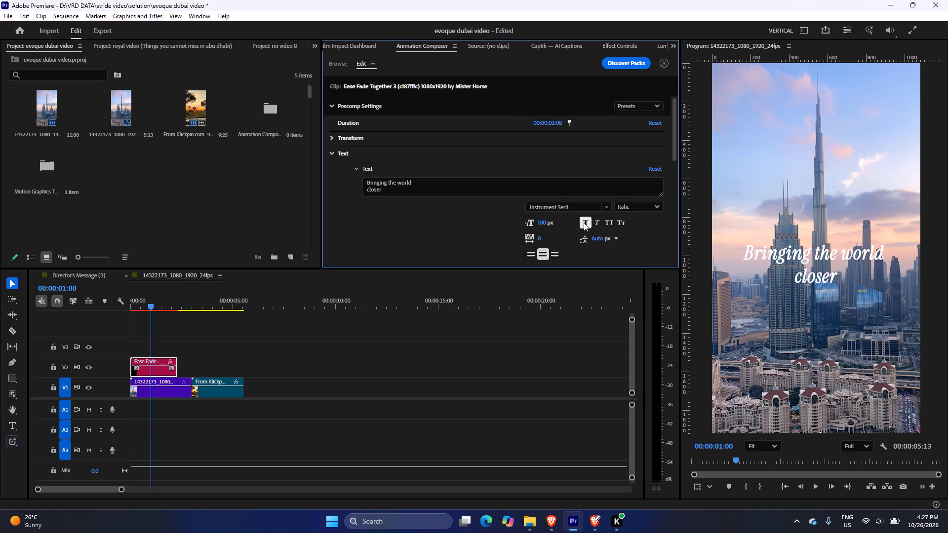
pyautogui.click(217, 356)
pyautogui.moveTo(149, 304); pyautogui.dragTo(147, 303)
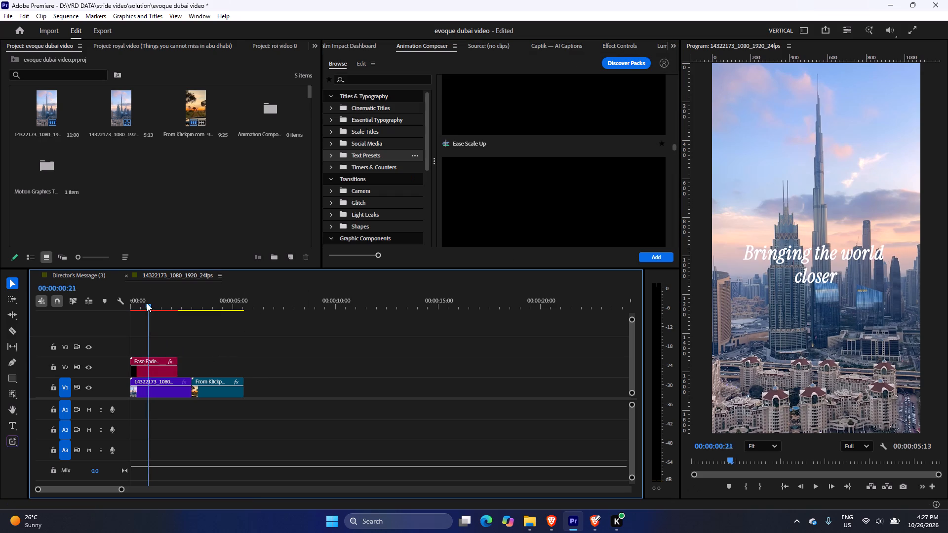
pyautogui.moveTo(147, 303); pyautogui.dragTo(118, 301)
pyautogui.press('space')
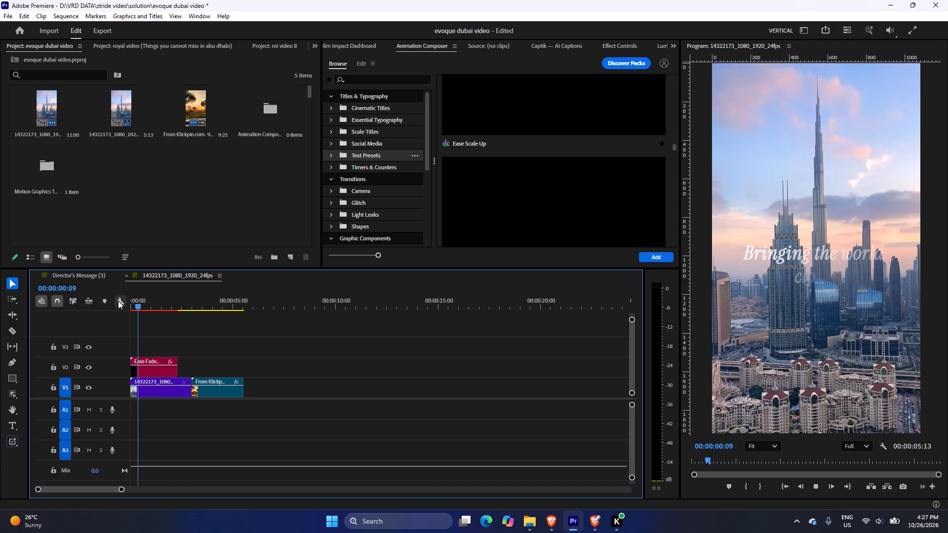
pyautogui.press('space')
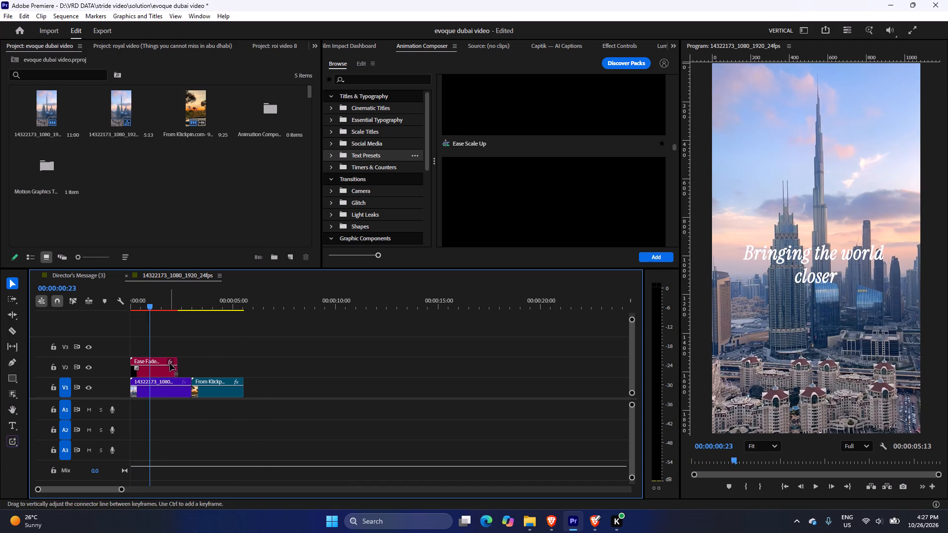
# Raise the Ease Fade title above the skyline by setting its vertical position to 384, and play it back from the start.
pyautogui.click(170, 363)
pyautogui.moveTo(470, 118); pyautogui.dragTo(227, 135)
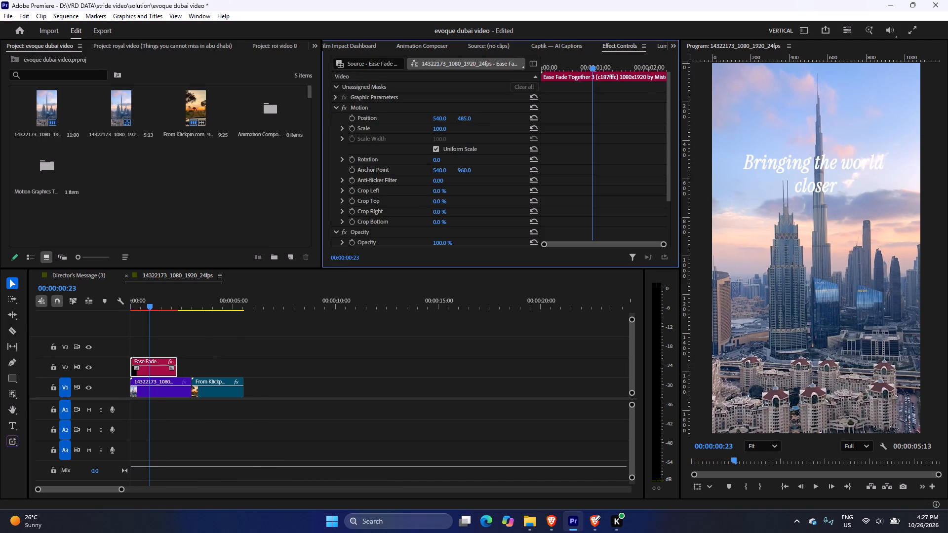
pyautogui.moveTo(227, 135); pyautogui.dragTo(147, 139)
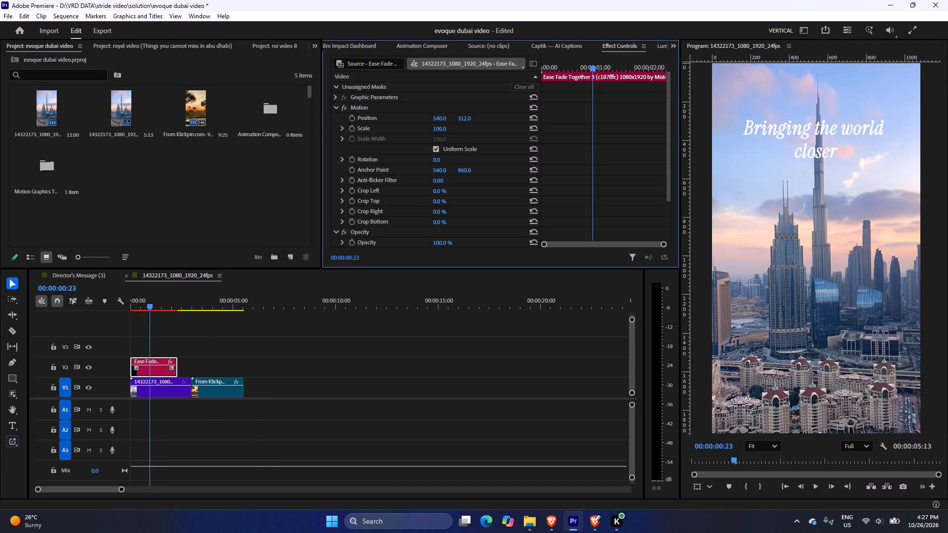
pyautogui.moveTo(147, 139); pyautogui.dragTo(142, 135)
pyautogui.scroll(-3, 938, 106)
pyautogui.scroll(2, 844, 112)
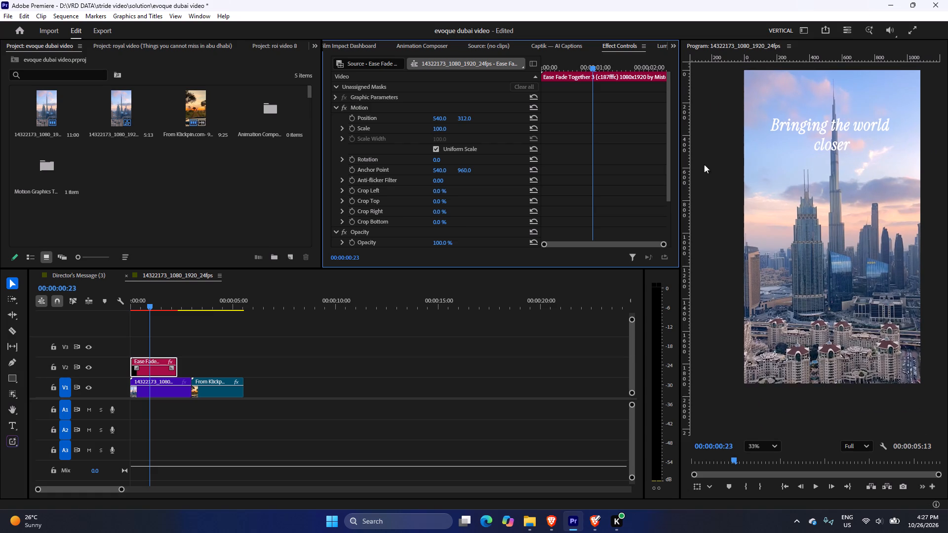
pyautogui.moveTo(467, 119); pyautogui.dragTo(504, 118)
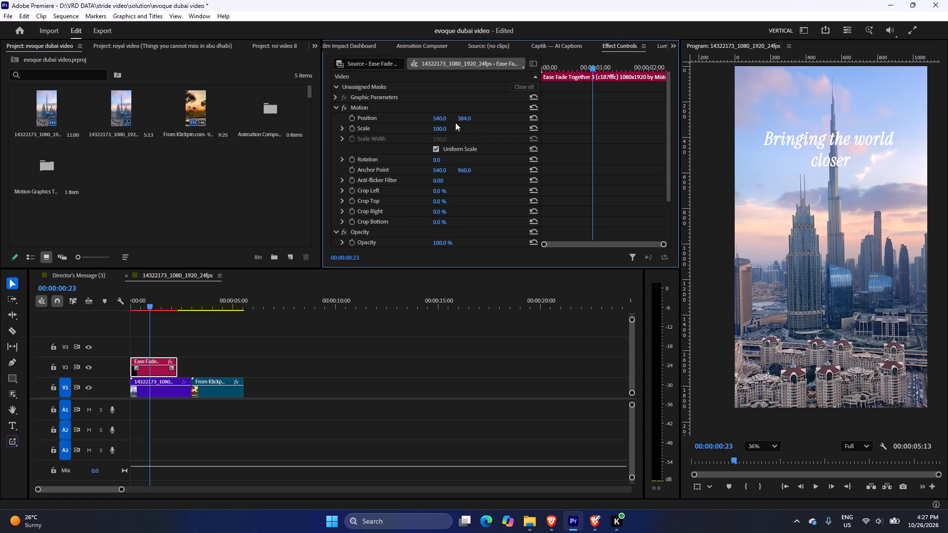
pyautogui.scroll(-3, 842, 150)
pyautogui.scroll(2, 848, 131)
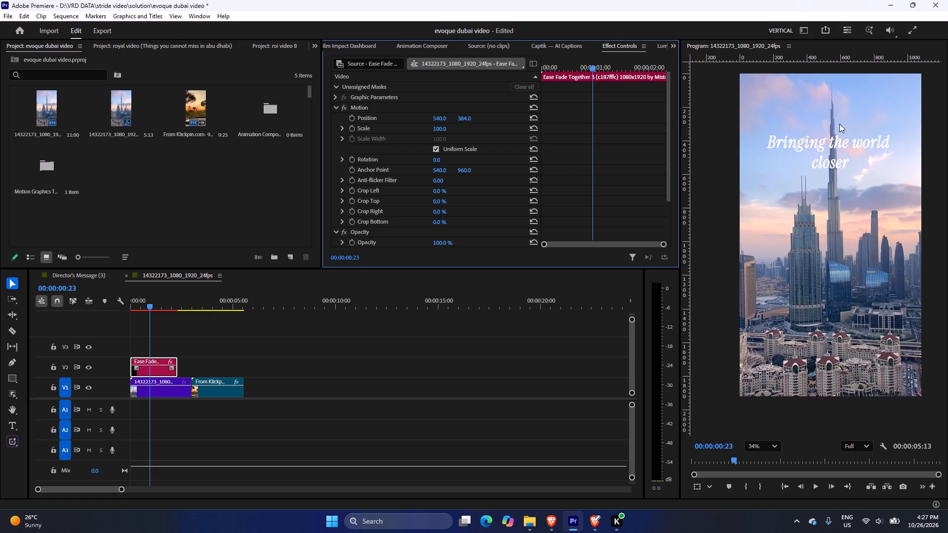
pyautogui.scroll(1, 839, 124)
pyautogui.click(212, 340)
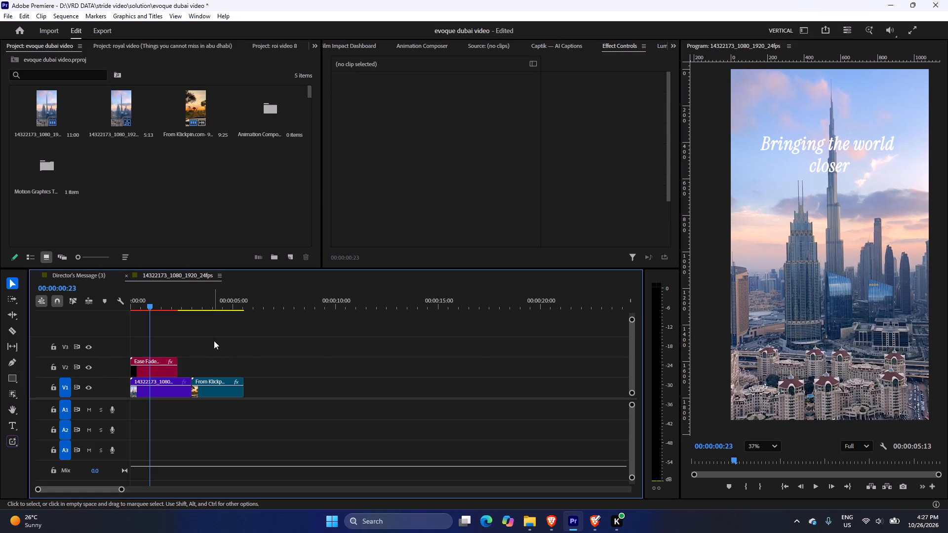
pyautogui.moveTo(152, 301); pyautogui.dragTo(135, 294)
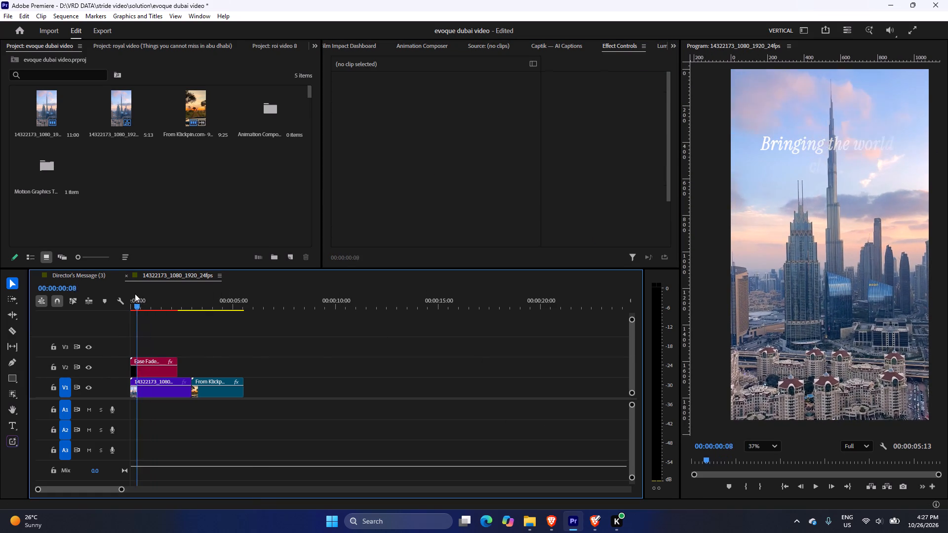
pyautogui.moveTo(135, 294); pyautogui.dragTo(125, 293)
pyautogui.press('space')
pyautogui.press('space')
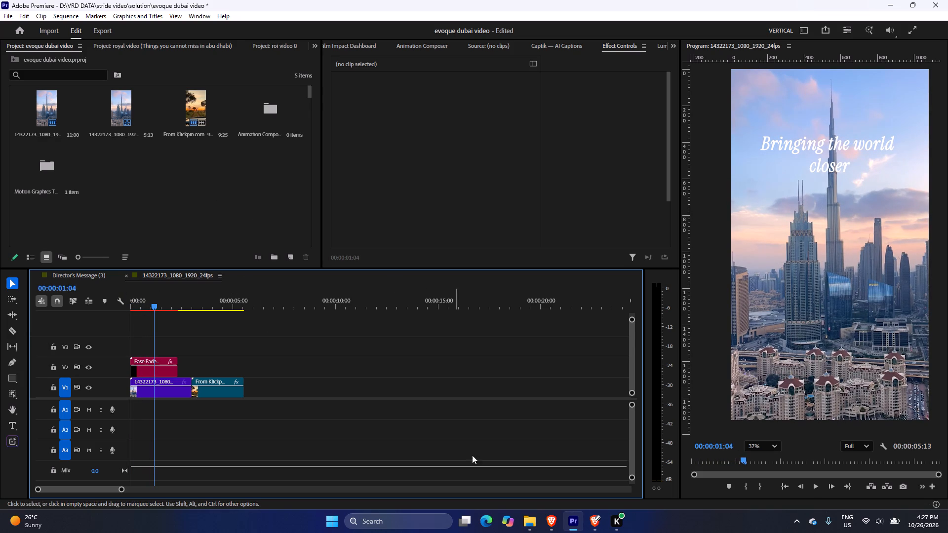
# Switch to Brave and open the 0:41 lion video pin related to the Pinterest safari video.
pyautogui.click(550, 525)
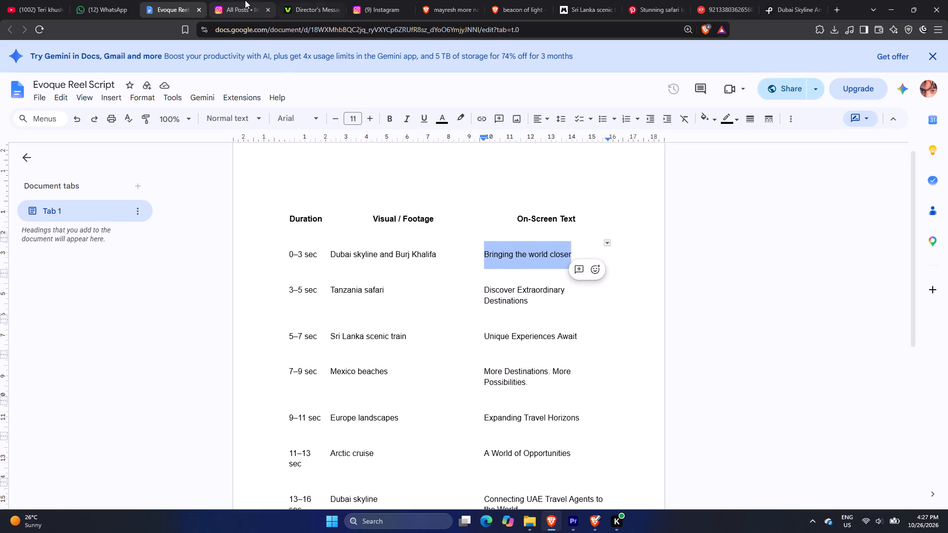
pyautogui.click(737, 0)
pyautogui.click(638, 0)
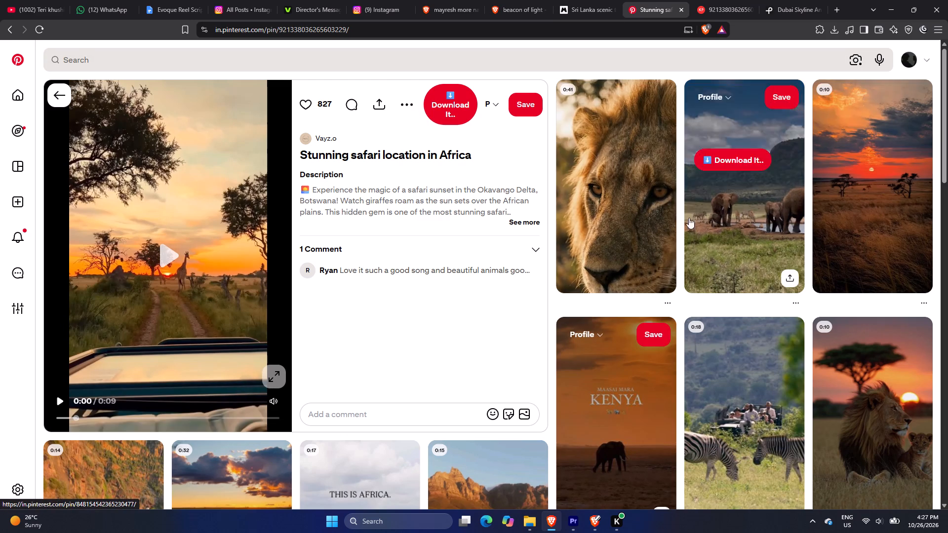
pyautogui.click(616, 221)
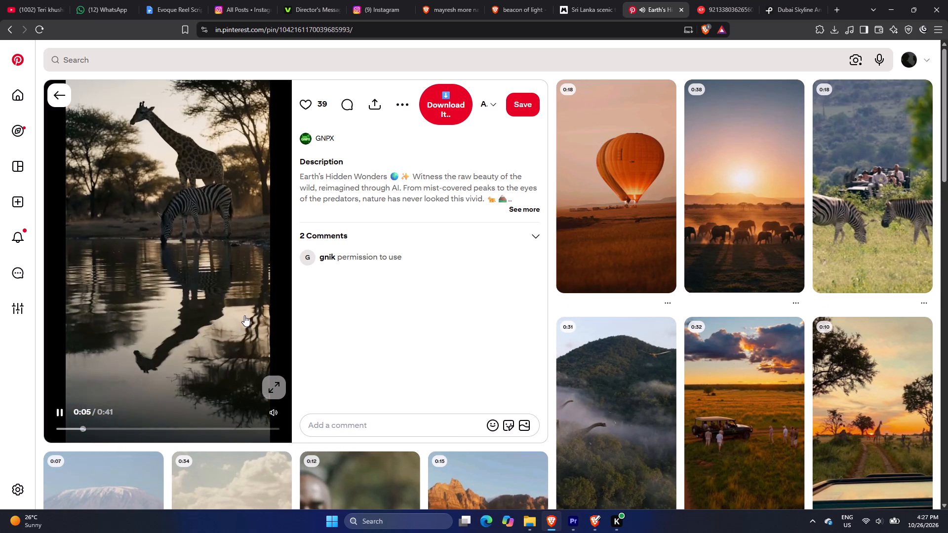
# Download the opened pin's video through KlickPin and save it as an MP4 in the Downloads folder.
pyautogui.scroll(-3, 403, 312)
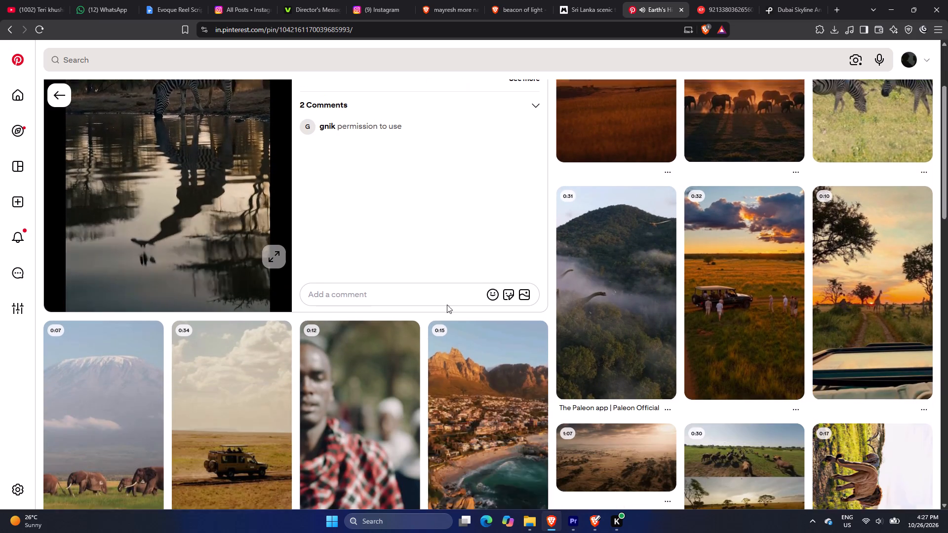
pyautogui.scroll(-3, 457, 304)
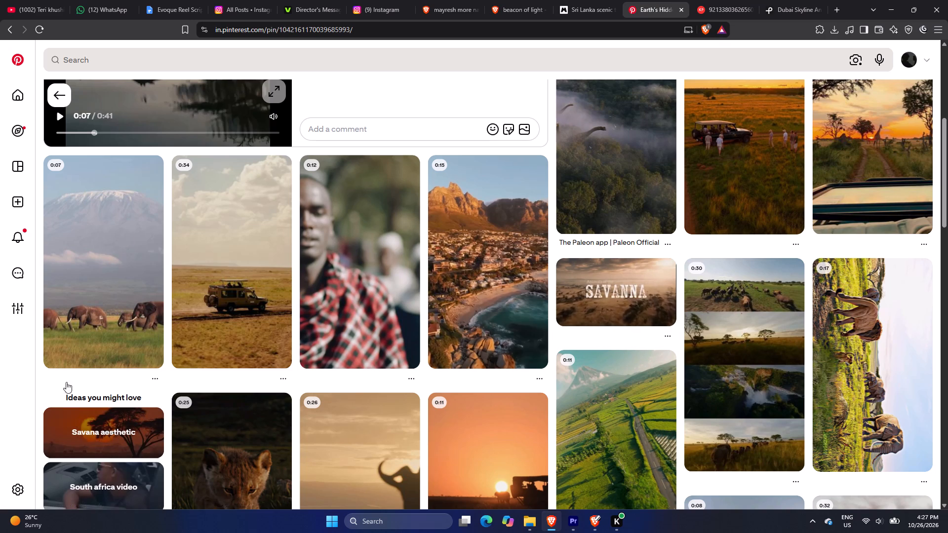
pyautogui.scroll(-3, 147, 371)
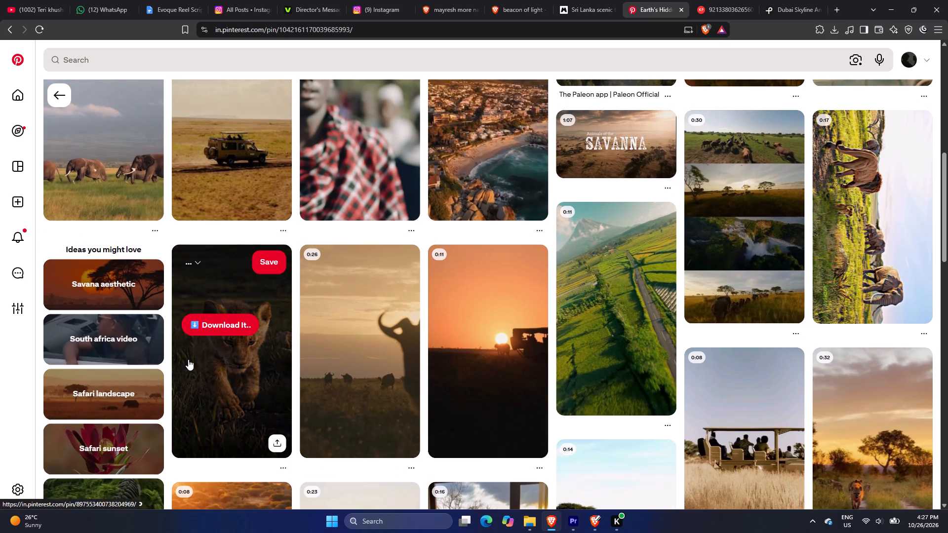
pyautogui.scroll(15, 188, 359)
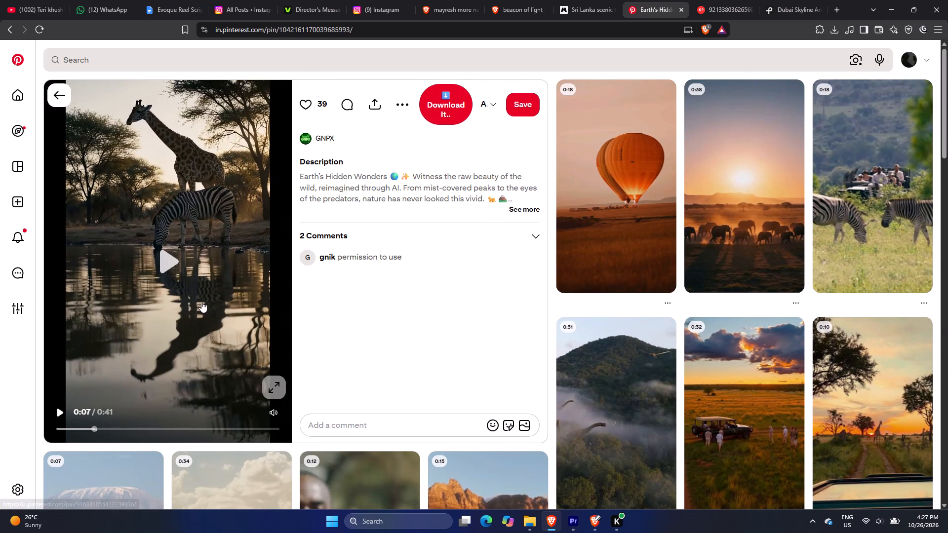
pyautogui.click(201, 302)
pyautogui.click(444, 103)
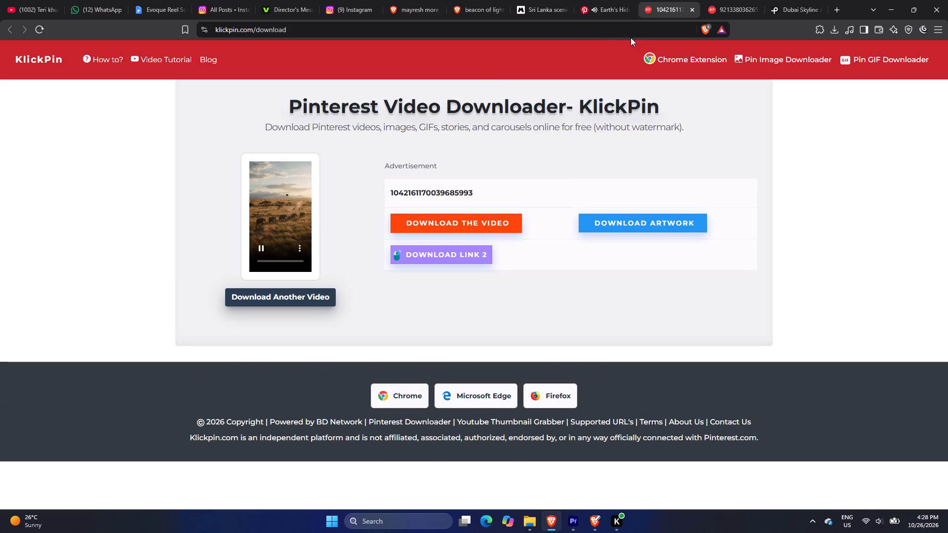
pyautogui.click(478, 222)
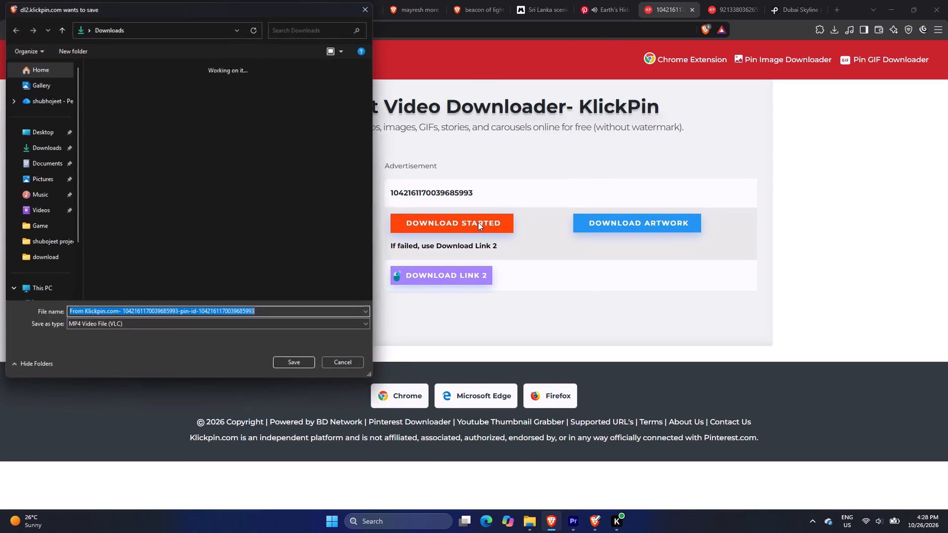
pyautogui.click(277, 367)
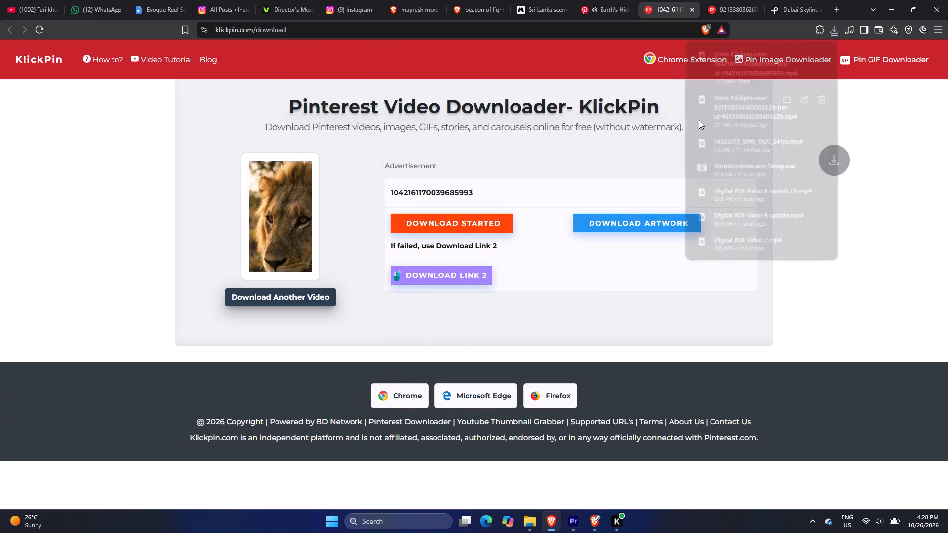
# Bring the downloaded video into the Premiere timeline at the sequence start, with its picture on V3 and its sound on A3.
pyautogui.moveTo(753, 70); pyautogui.dragTo(594, 515)
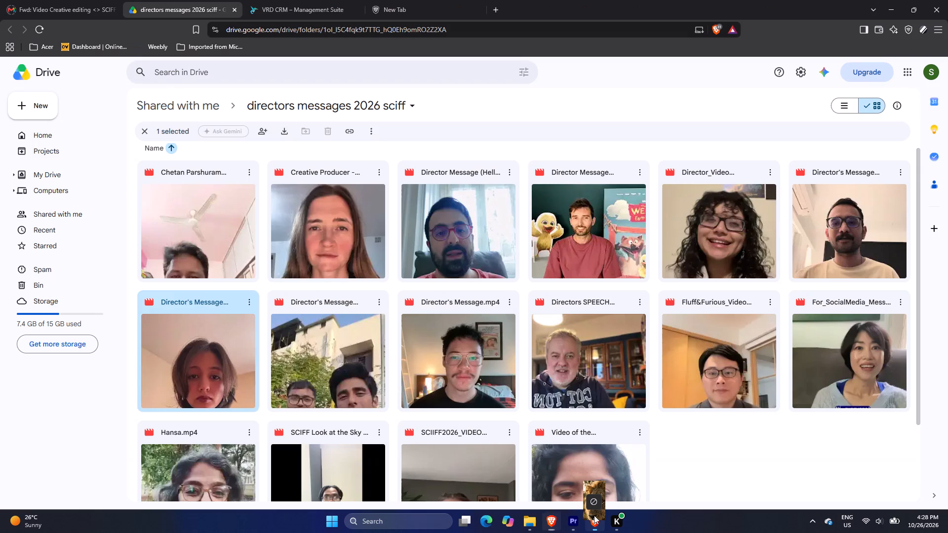
pyautogui.moveTo(594, 515); pyautogui.dragTo(162, 441)
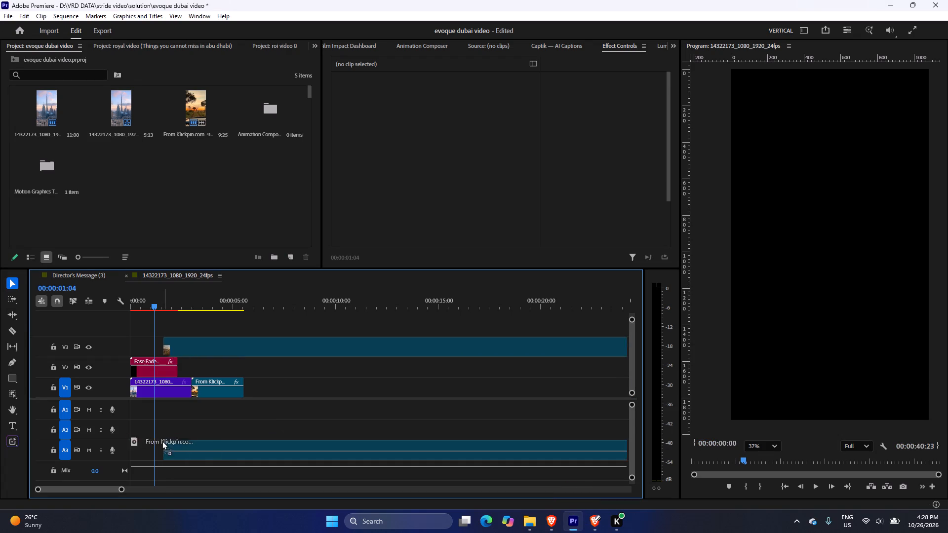
pyautogui.moveTo(162, 441); pyautogui.dragTo(126, 444)
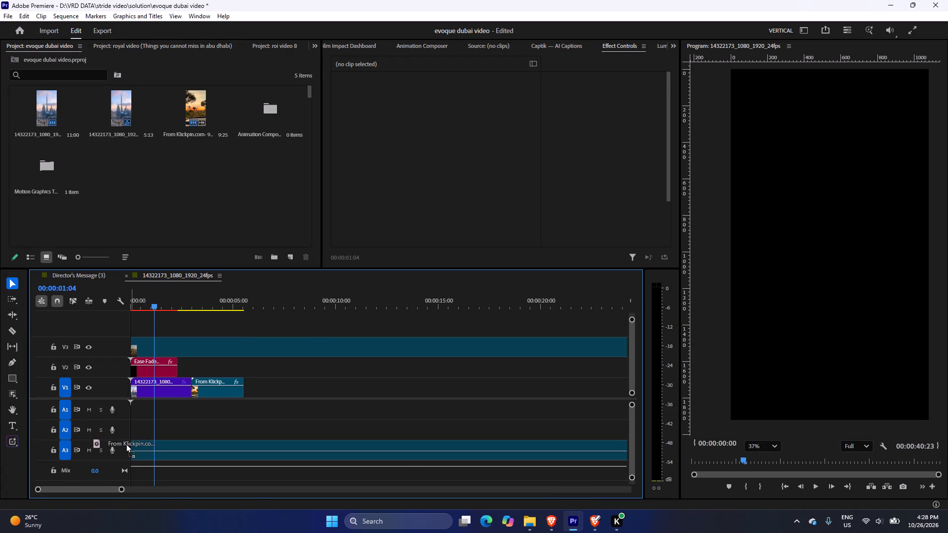
pyautogui.moveTo(126, 444); pyautogui.dragTo(126, 445)
# Delete the newly added video clip from V3, keeping its audio on A3.
pyautogui.click(184, 352)
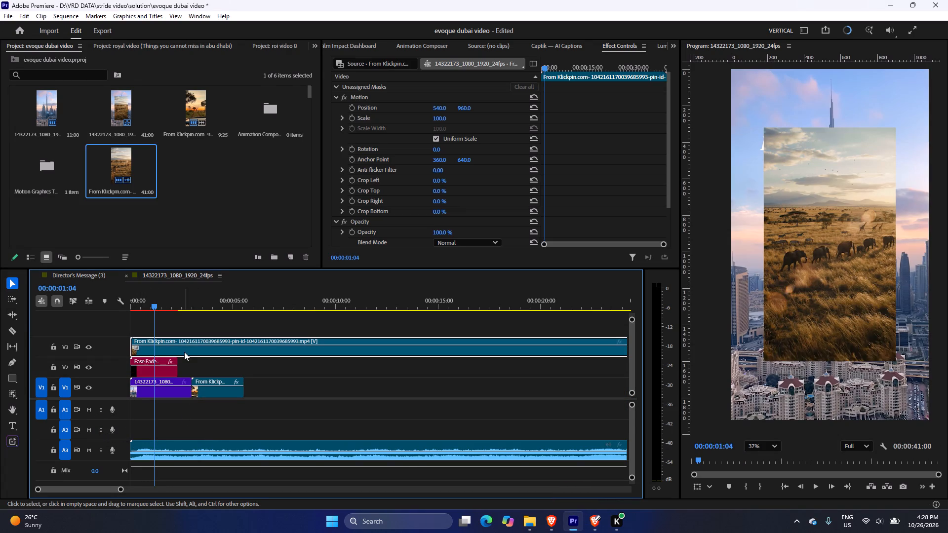
pyautogui.press('Delete')
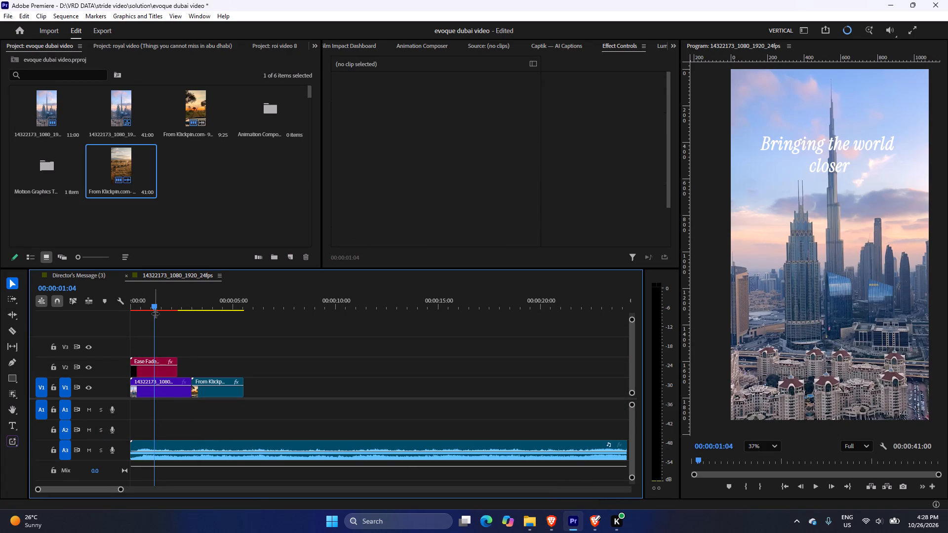
# Switch to Brave, pause the Earth's Hidden Wonders video playing on Pinterest, and return to Premiere.
pyautogui.click(560, 524)
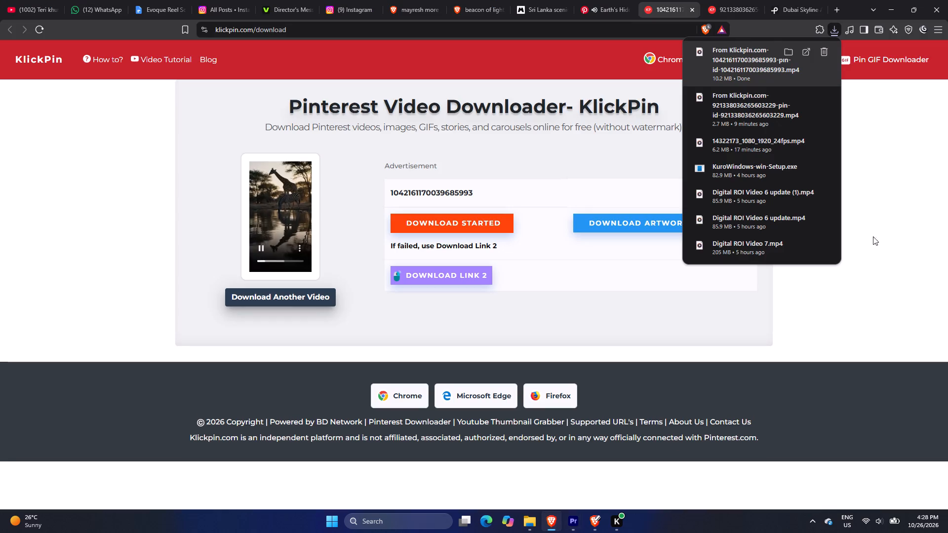
pyautogui.click(615, 0)
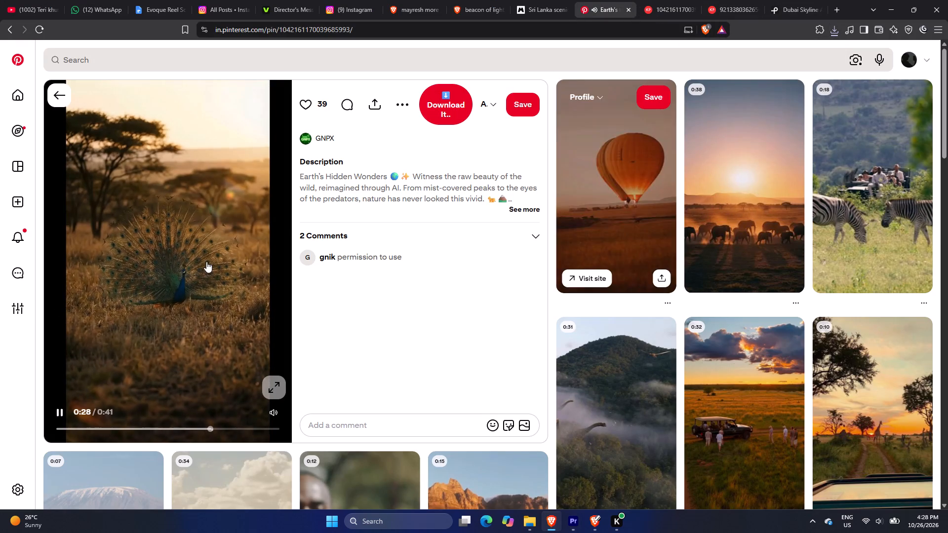
pyautogui.click(206, 262)
pyautogui.click(883, 13)
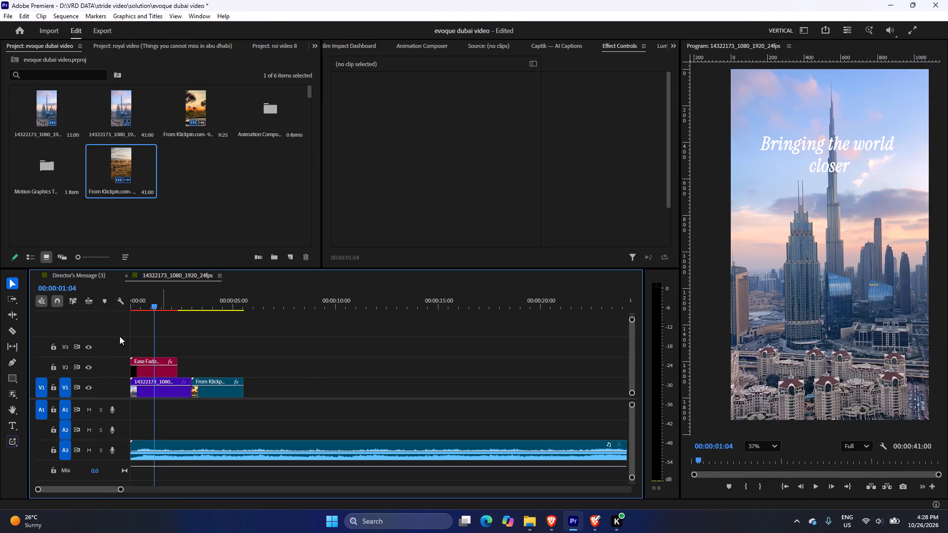
# Play the sequence from its beginning to review the opening text and clips with the new background audio.
pyautogui.moveTo(146, 304); pyautogui.dragTo(114, 306)
pyautogui.press('space')
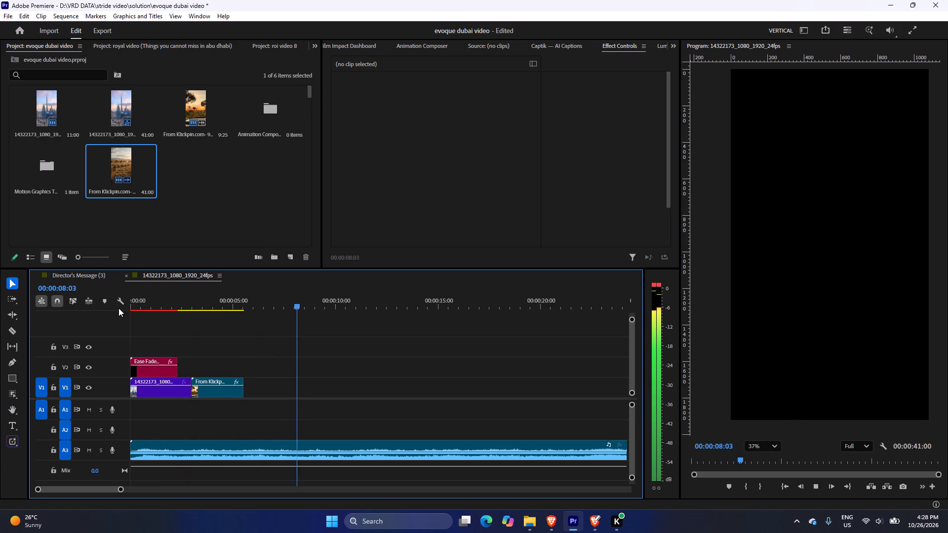
pyautogui.press('space')
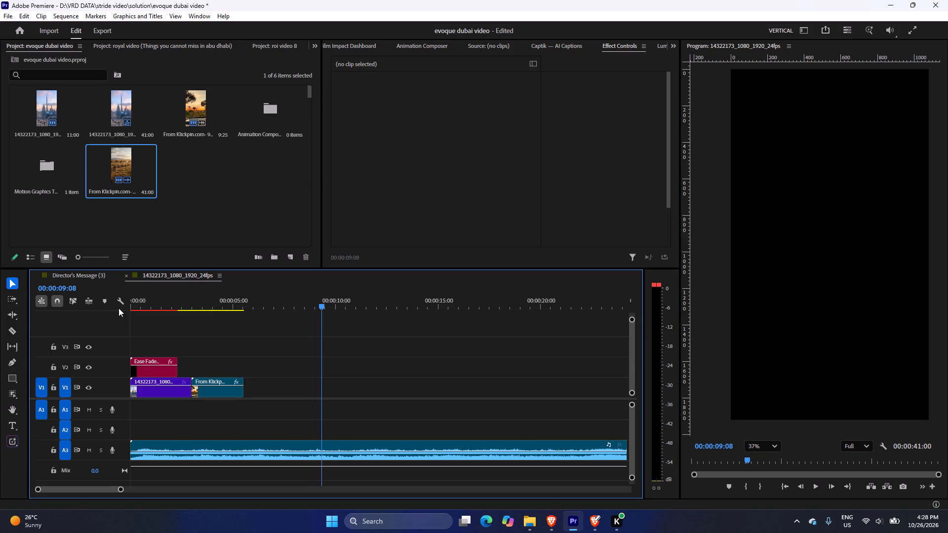
pyautogui.moveTo(166, 306); pyautogui.dragTo(143, 312)
pyautogui.press('space')
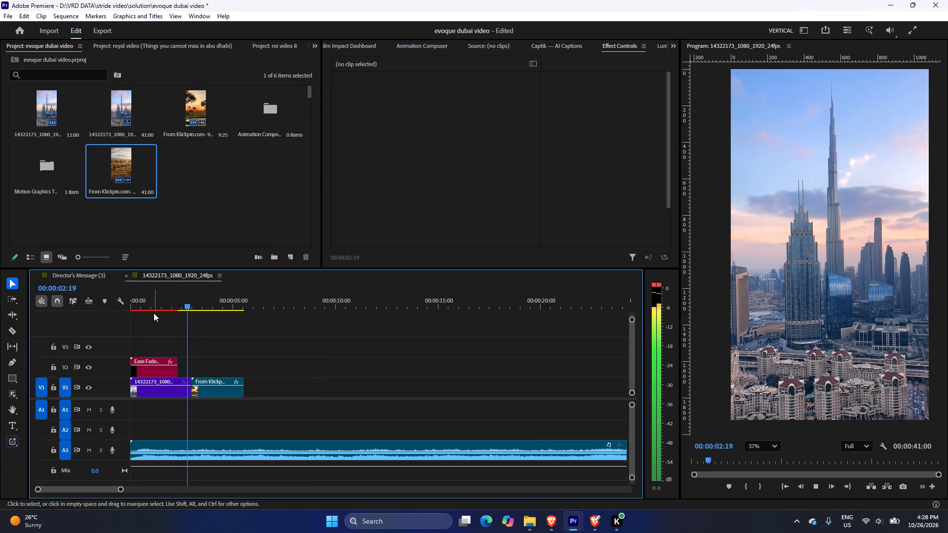
pyautogui.press('space')
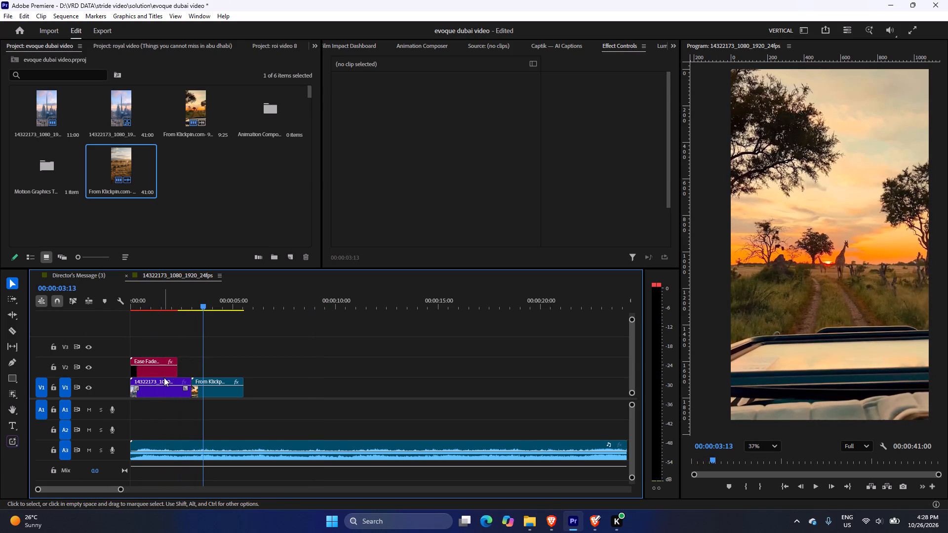
# Find the Drop Shadow video effect by searching "drop" and apply it to the Ease Fade text clip on V2.
pyautogui.click(158, 373)
pyautogui.moveTo(169, 307); pyautogui.dragTo(146, 306)
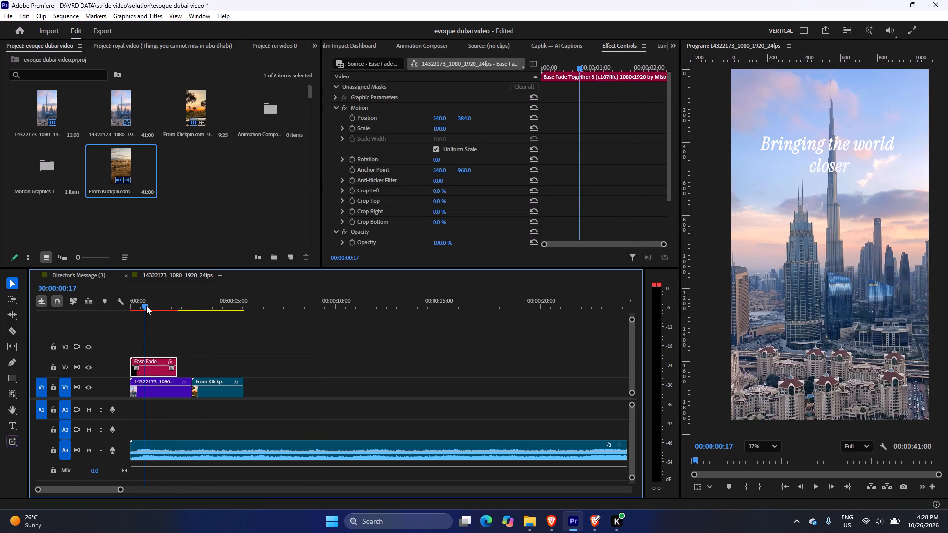
pyautogui.moveTo(146, 306); pyautogui.dragTo(149, 306)
pyautogui.click(155, 373)
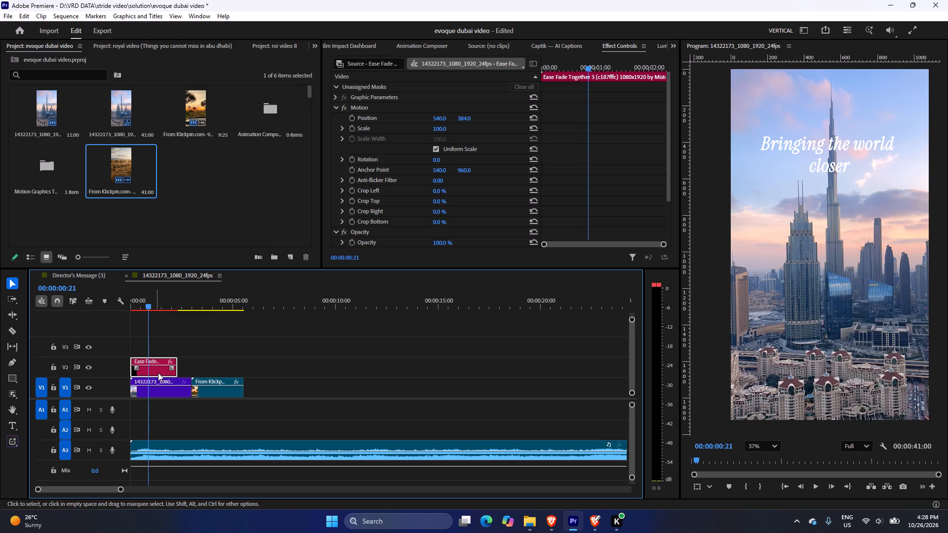
pyautogui.click(314, 44)
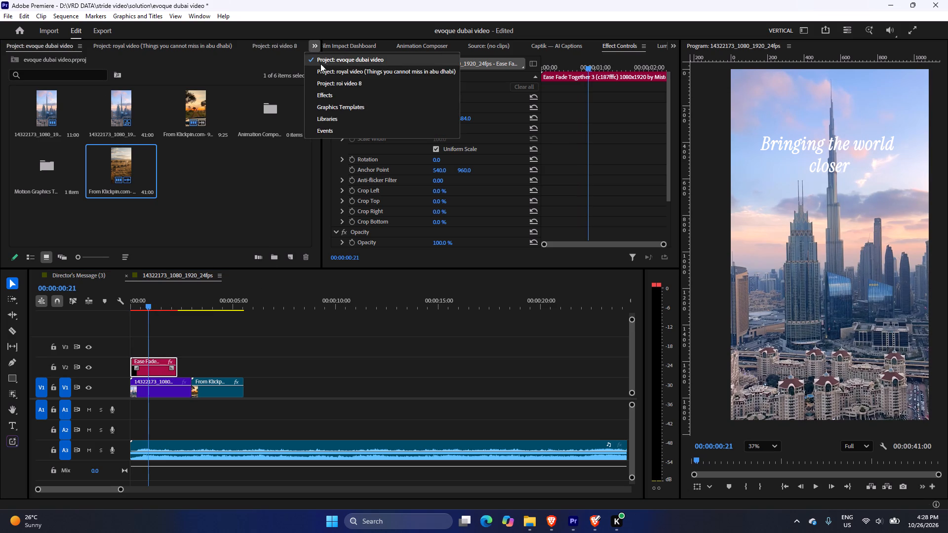
pyautogui.click(324, 97)
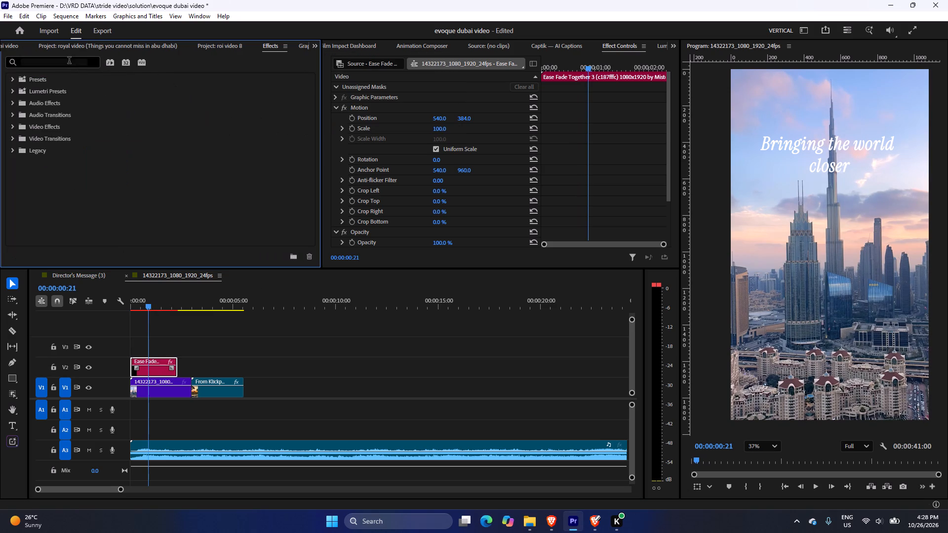
pyautogui.click(69, 61)
pyautogui.press('d')
pyautogui.press('r')
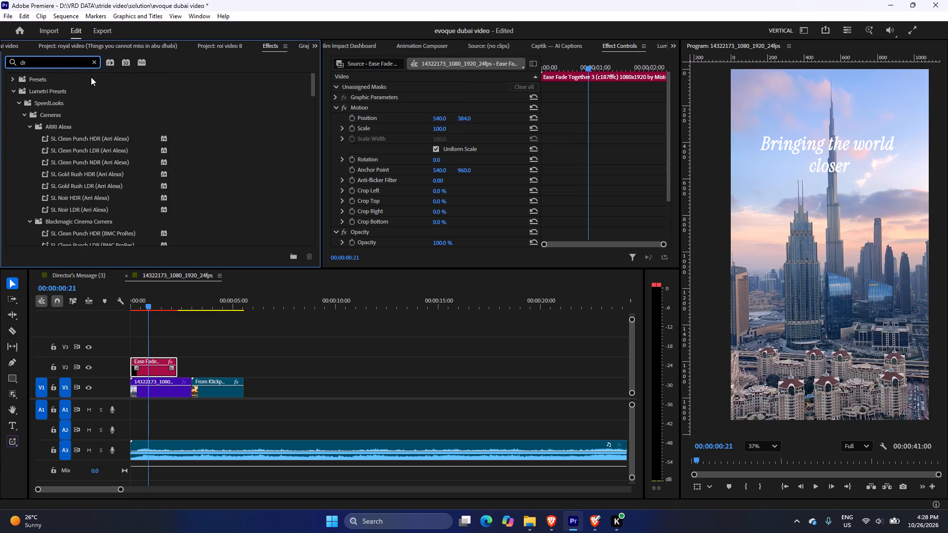
pyautogui.press('o')
pyautogui.press('p')
pyautogui.moveTo(57, 150); pyautogui.dragTo(188, 351)
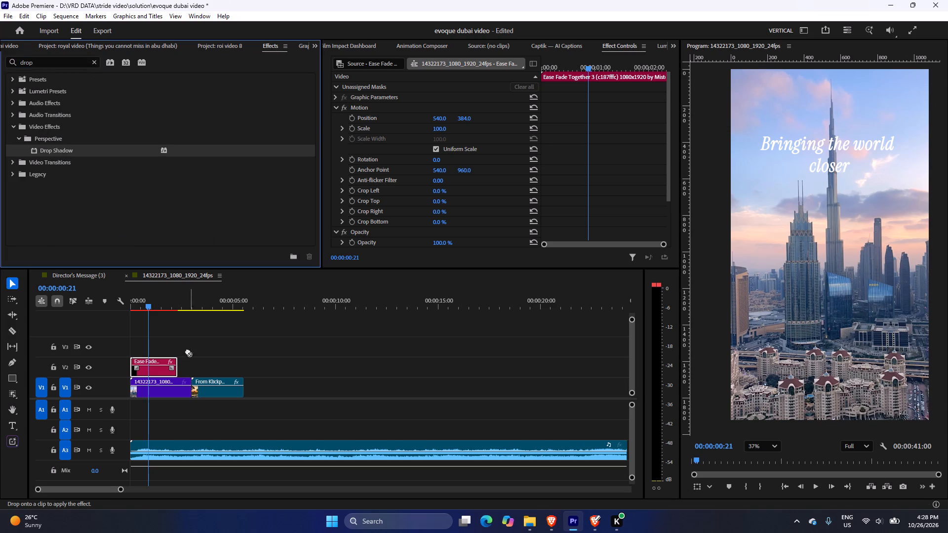
pyautogui.moveTo(188, 351); pyautogui.dragTo(172, 370)
pyautogui.click(172, 364)
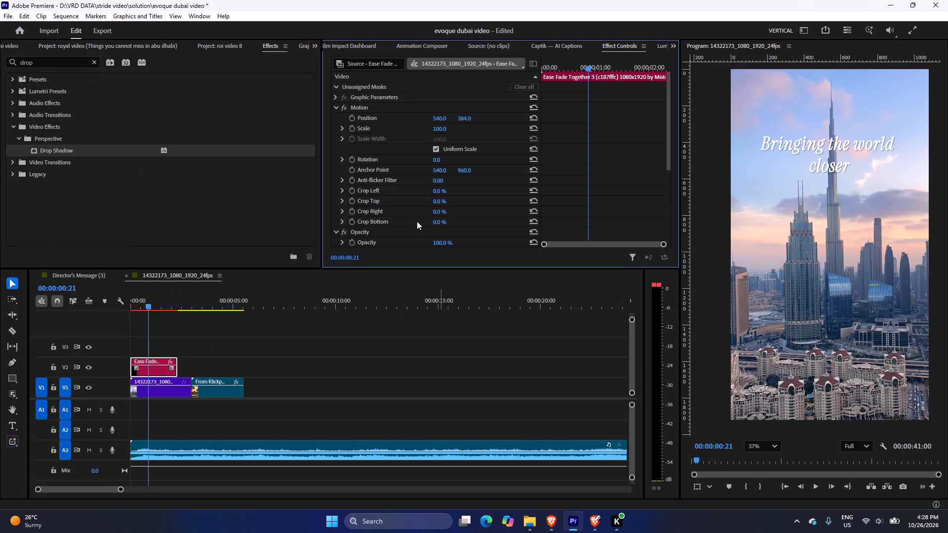
# Set the text clip's Drop Shadow opacity to 100% and softness to 18, checking the text up close in the preview.
pyautogui.scroll(-15, 417, 221)
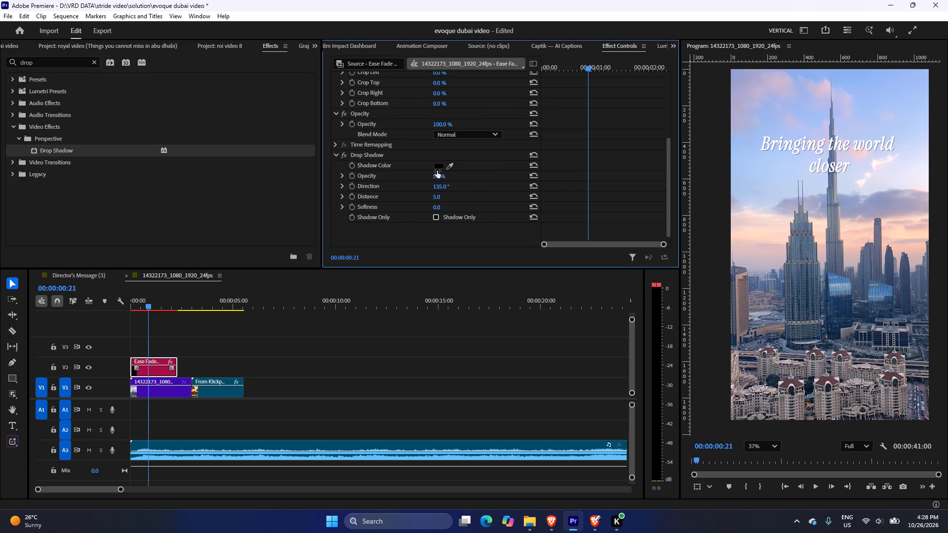
pyautogui.moveTo(436, 169); pyautogui.dragTo(605, 164)
pyautogui.scroll(8, 815, 145)
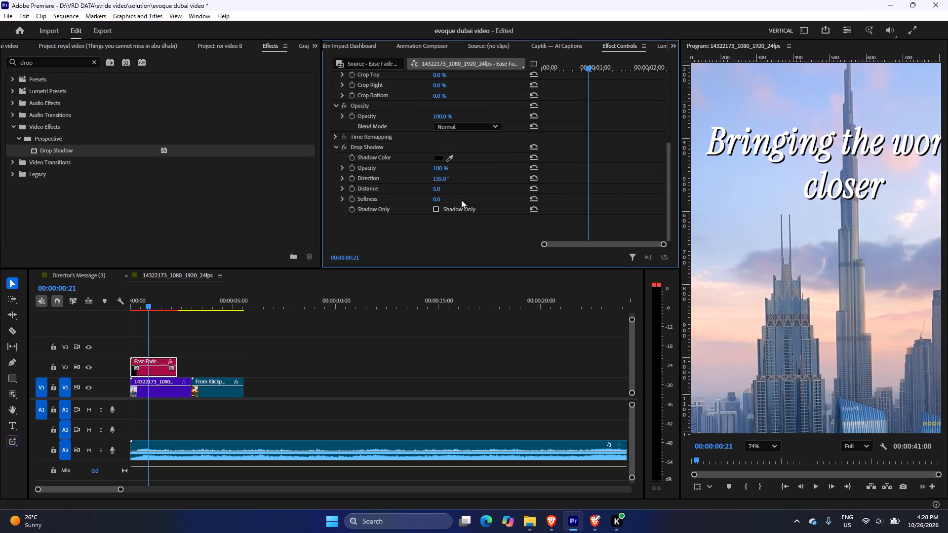
pyautogui.moveTo(435, 201); pyautogui.dragTo(447, 203)
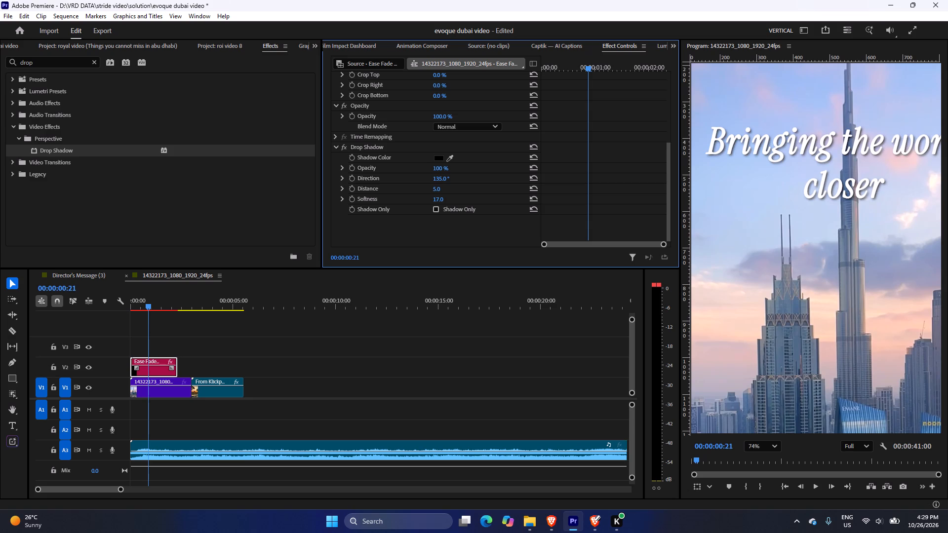
pyautogui.moveTo(447, 203); pyautogui.dragTo(447, 203)
pyautogui.scroll(-8, 863, 244)
pyautogui.scroll(5, 874, 227)
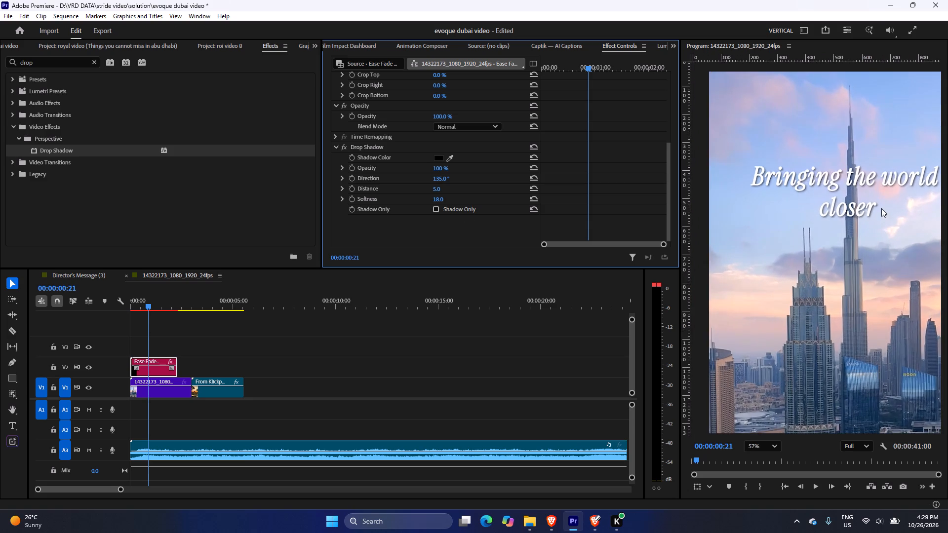
pyautogui.scroll(3, 881, 208)
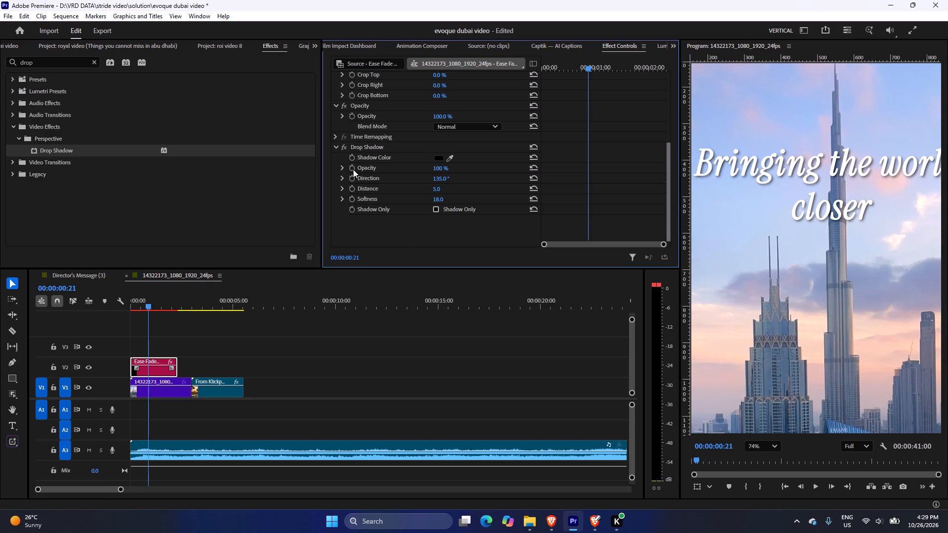
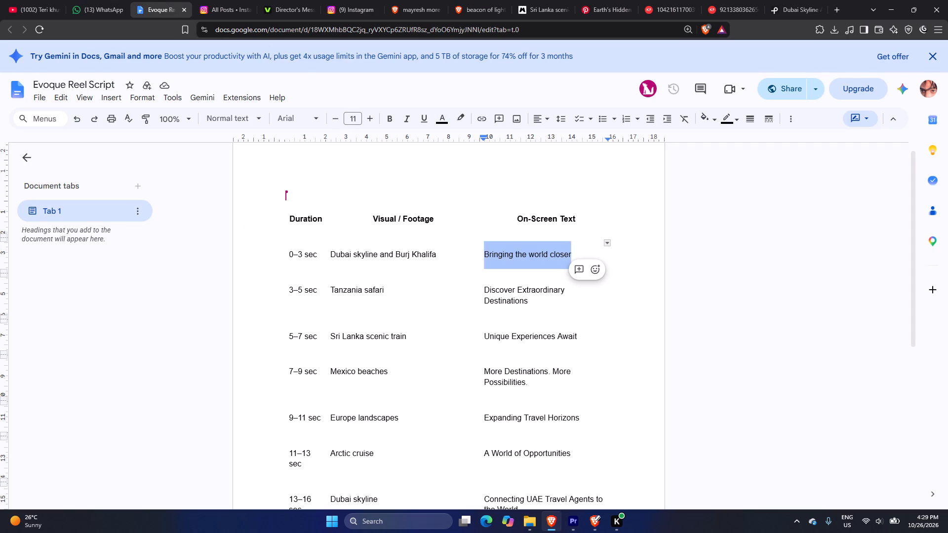
# Review the Evoque Reel Script table for the Sri Lanka scenic train row's footage and on-screen text.
pyautogui.click(462, 316)
pyautogui.scroll(-1, 468, 332)
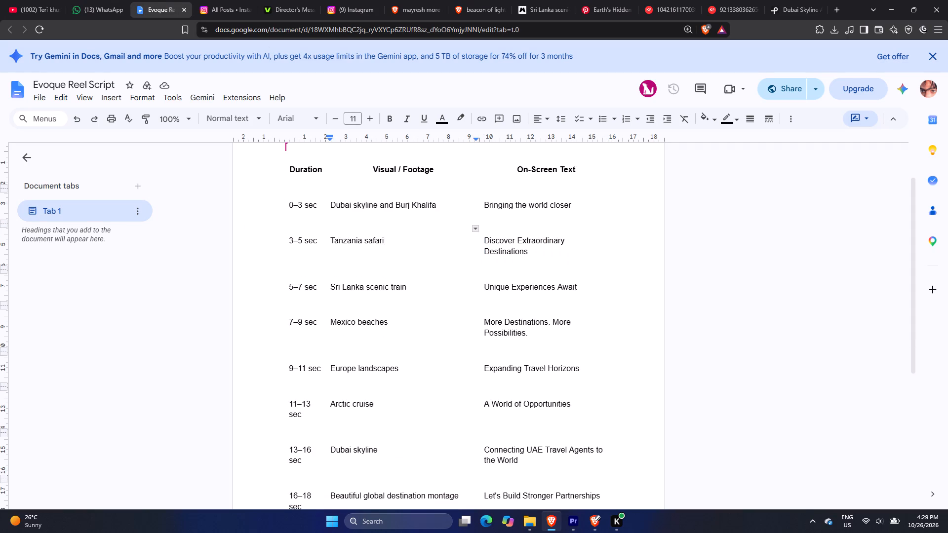
pyautogui.click(446, 309)
pyautogui.click(606, 279)
pyautogui.click(738, 0)
pyautogui.click(670, 0)
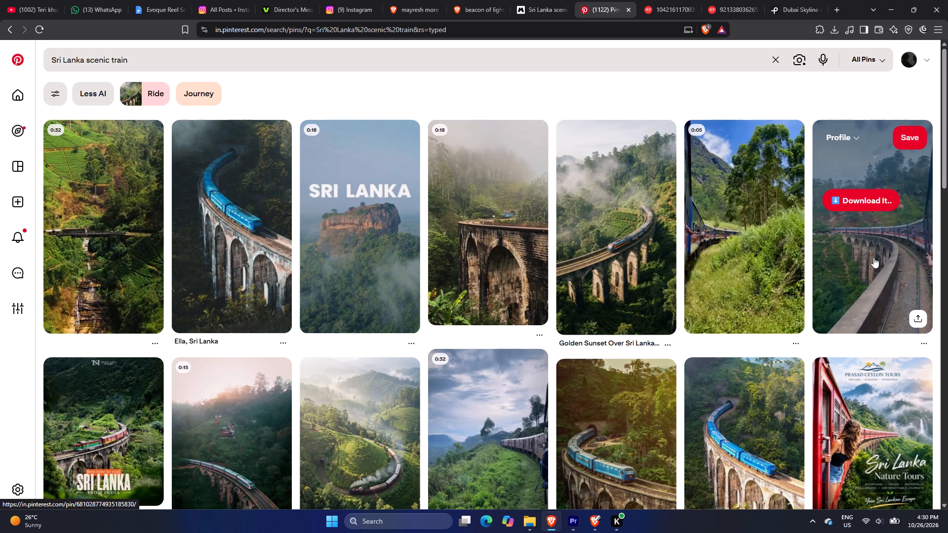
# Browse the Pinterest train results, previewing the first pin and the misty Nine Arch Bridge video as possible footage.
pyautogui.scroll(-3, 851, 257)
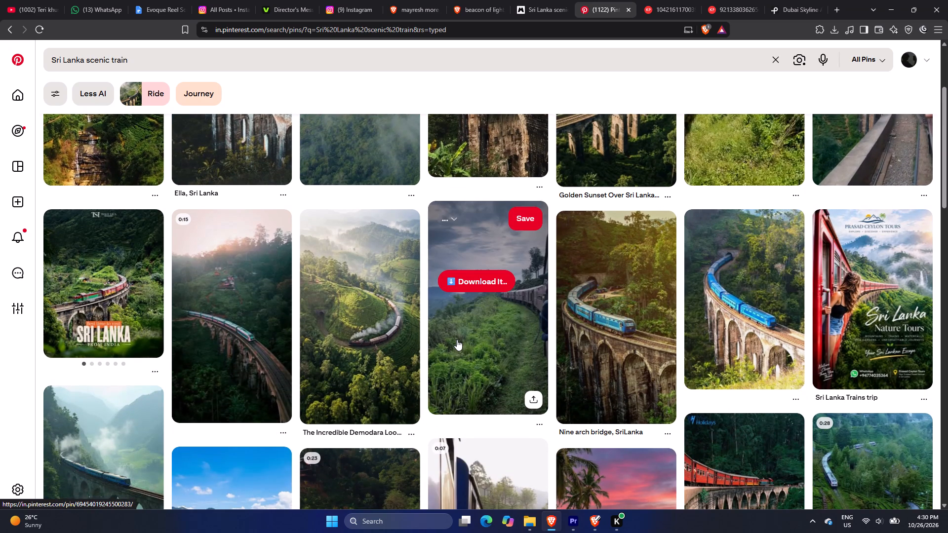
pyautogui.scroll(3, 206, 345)
pyautogui.scroll(2, 169, 315)
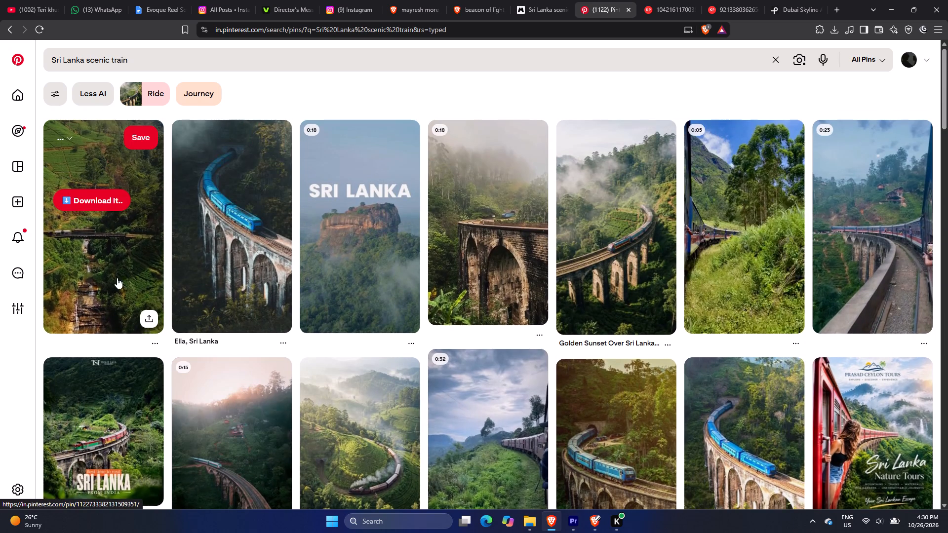
pyautogui.scroll(2, 100, 267)
pyautogui.click(102, 269)
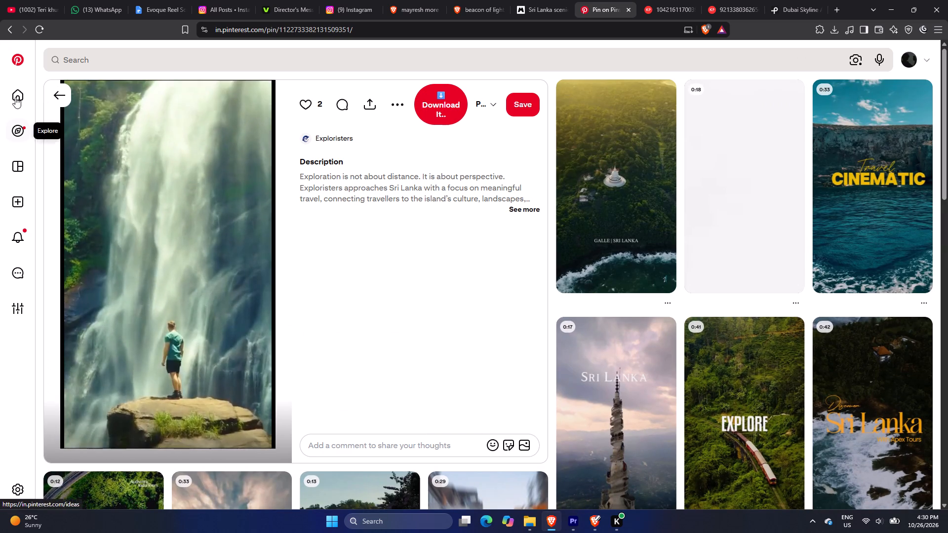
pyautogui.click(60, 100)
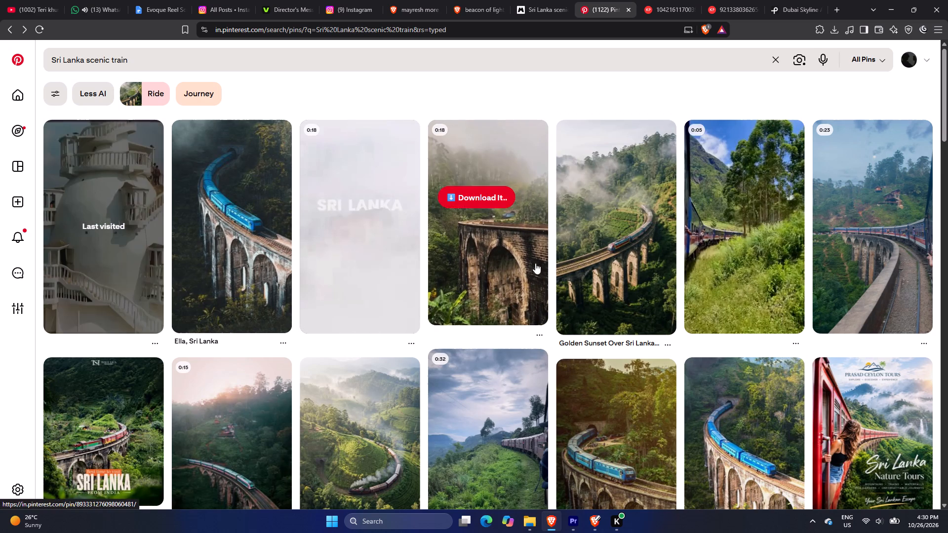
pyautogui.click(502, 267)
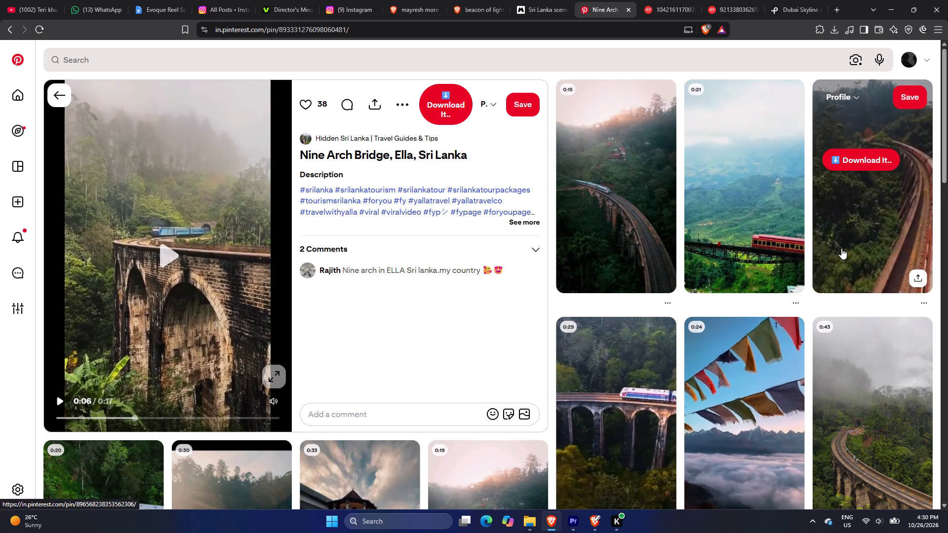
# Glance over the related pins and skim through the misty Nine Arch Bridge video to check its blue train footage.
pyautogui.scroll(-3, 841, 248)
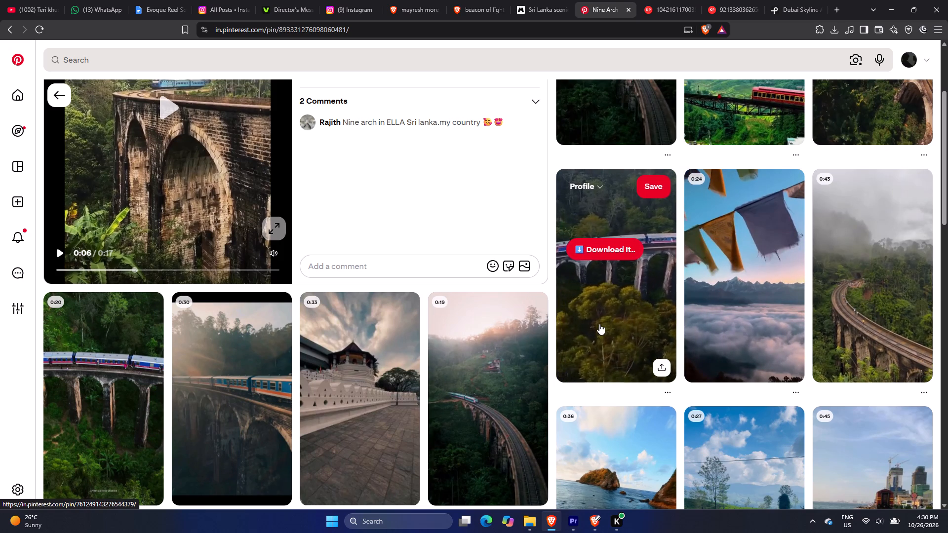
pyautogui.scroll(3, 408, 382)
pyautogui.click(180, 313)
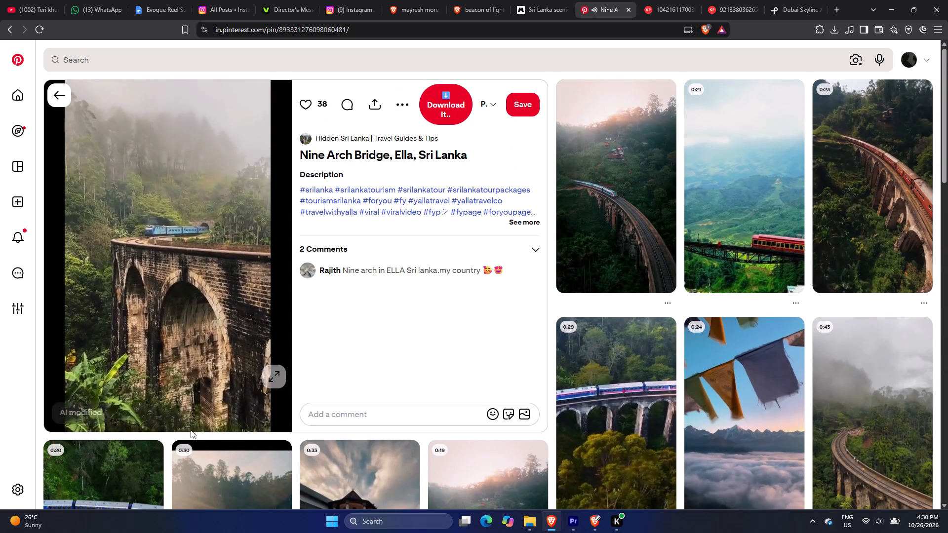
pyautogui.click(196, 426)
pyautogui.click(195, 422)
pyautogui.click(194, 419)
pyautogui.click(210, 418)
pyautogui.click(228, 419)
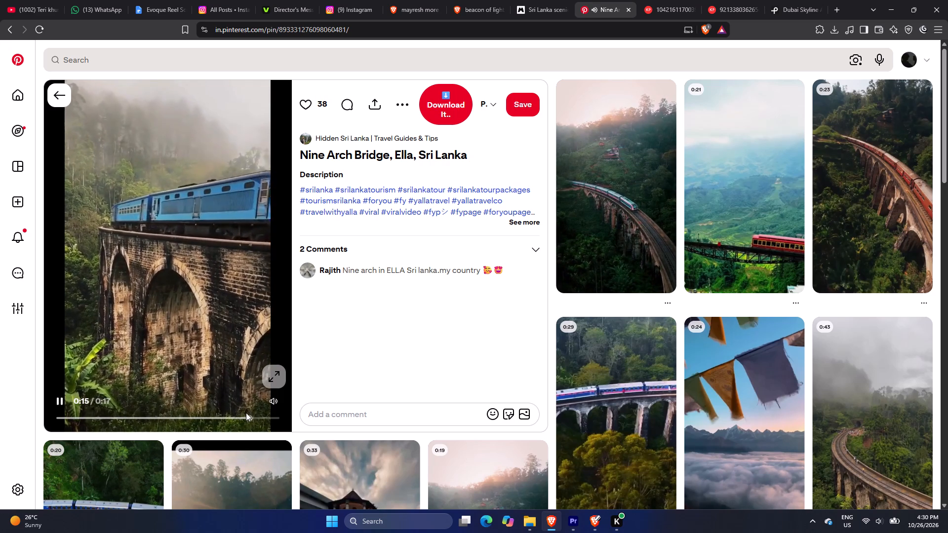
# Download the video of the "Nine Arch Bridge, Ella, Sri Lanka" pin through KlickPin.
pyautogui.click(444, 95)
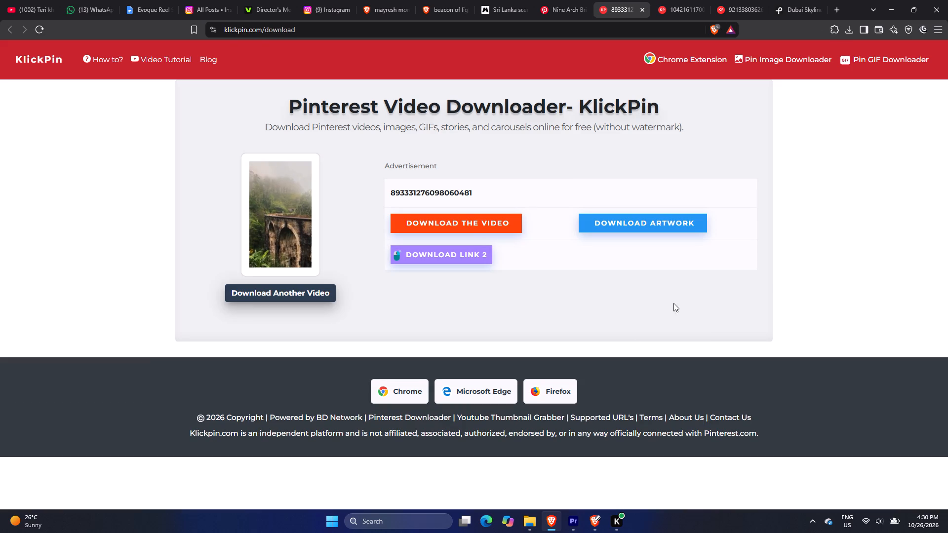
pyautogui.click(442, 225)
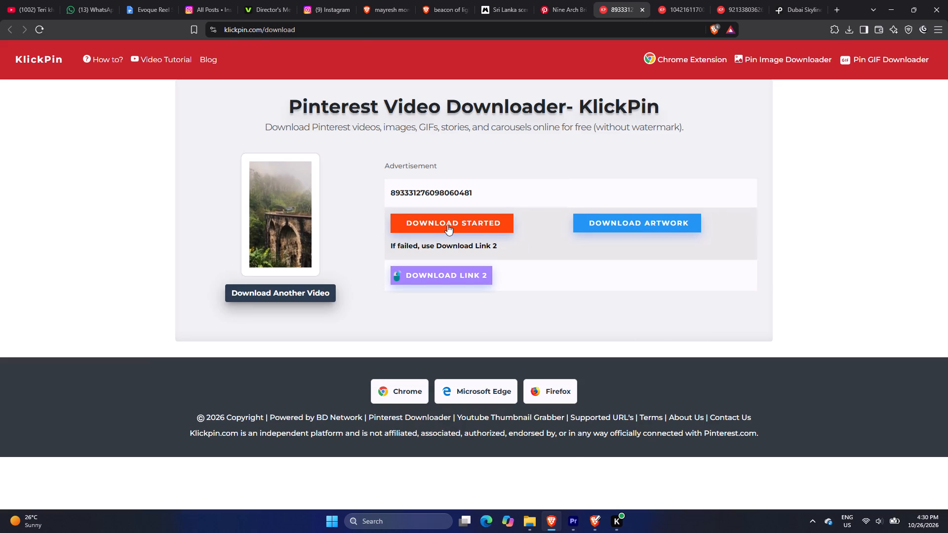
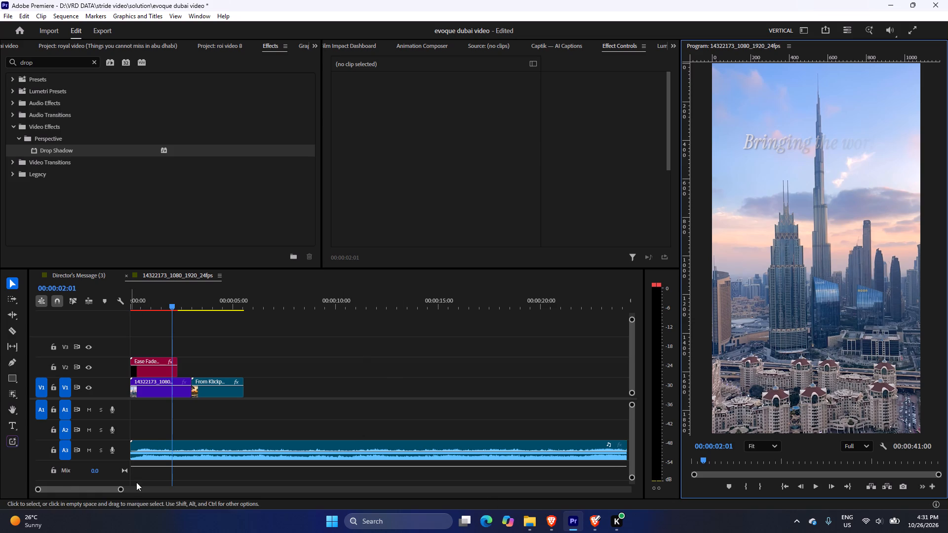
# Trim the end of the background audio on A3 so it ends at about 00:00:21:16.
pyautogui.moveTo(121, 487); pyautogui.dragTo(171, 491)
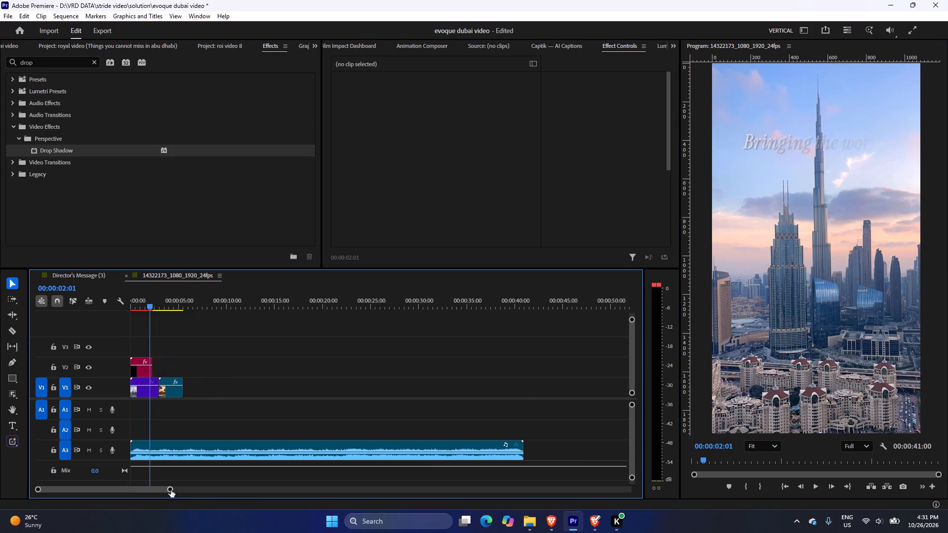
pyautogui.moveTo(527, 443); pyautogui.dragTo(527, 444)
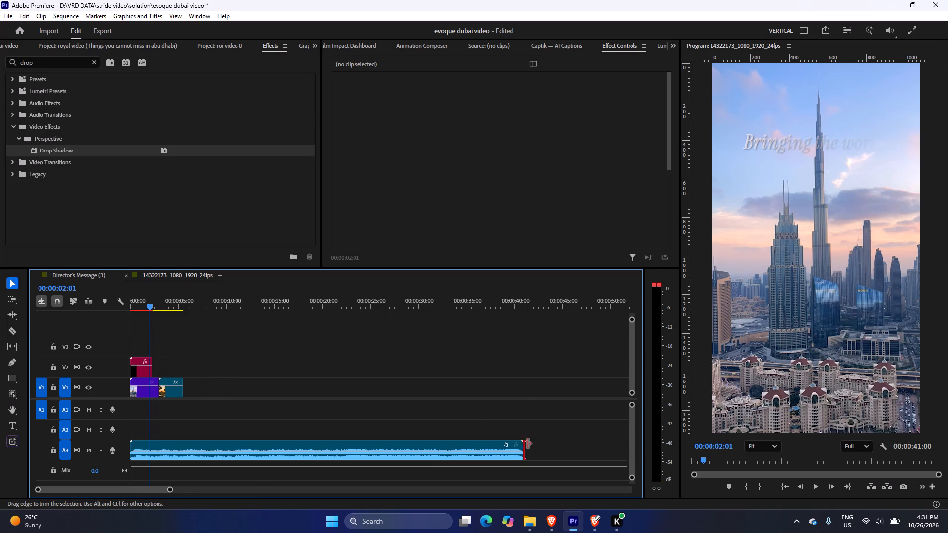
pyautogui.moveTo(527, 444); pyautogui.dragTo(342, 440)
pyautogui.click(361, 428)
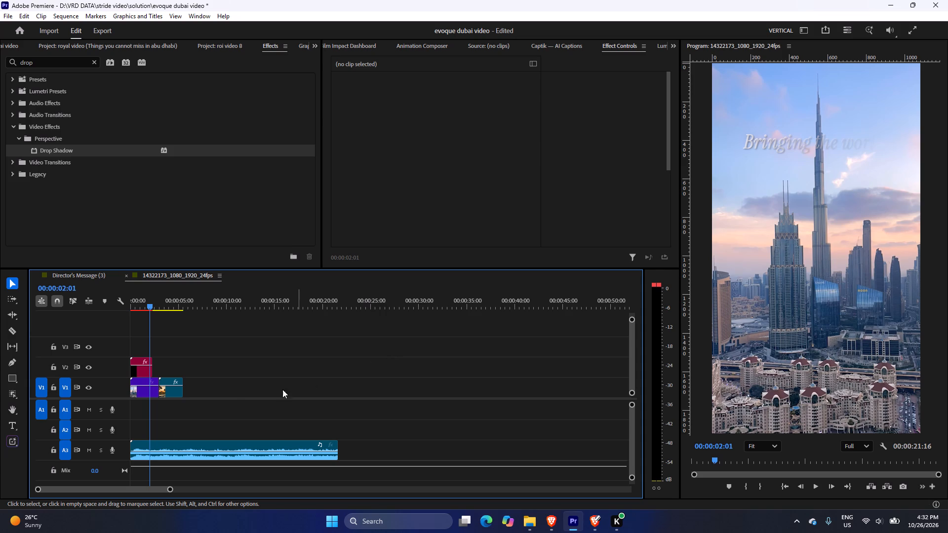
# Copy the footage phrase "Mexico beaches" from the Evoque Reel Script's 7–9 sec row and search Pinterest for it.
pyautogui.click(551, 526)
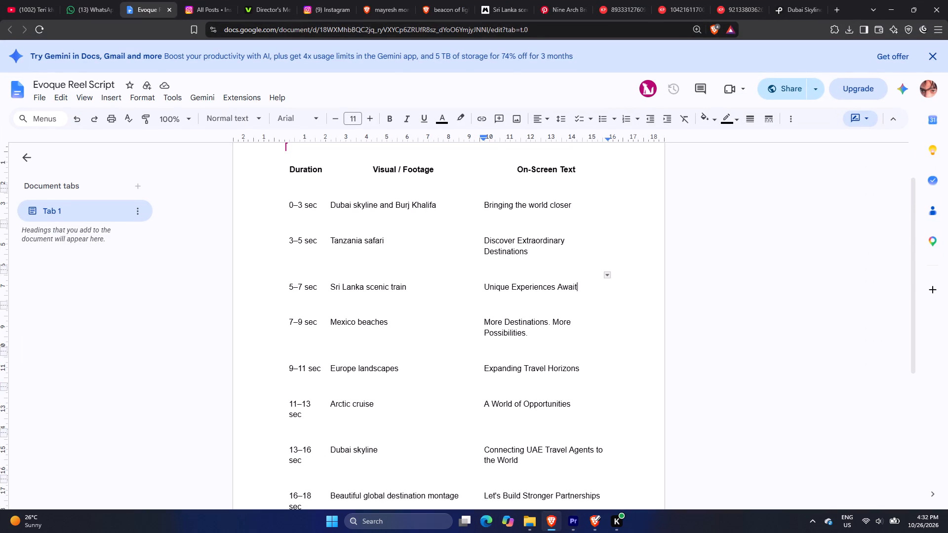
pyautogui.moveTo(335, 322); pyautogui.dragTo(388, 319)
pyautogui.click(389, 319)
pyautogui.moveTo(390, 320); pyautogui.dragTo(377, 320)
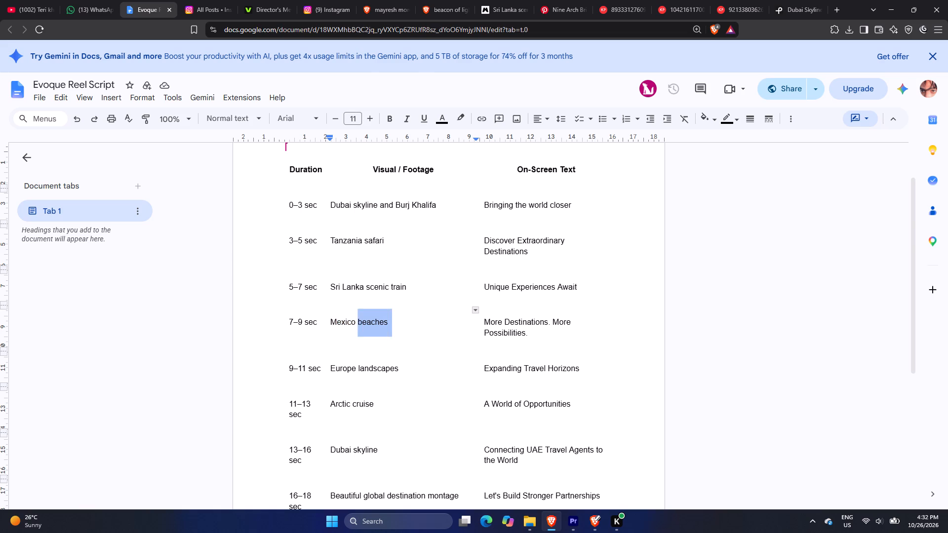
pyautogui.moveTo(377, 320); pyautogui.dragTo(332, 322)
pyautogui.hotkey('ctrl', 'c')
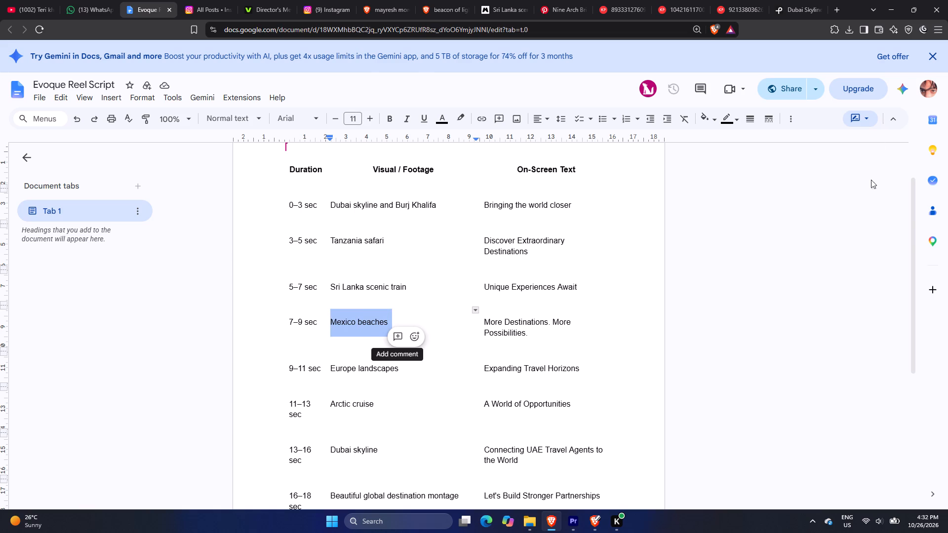
pyautogui.click(729, 0)
pyautogui.click(676, 3)
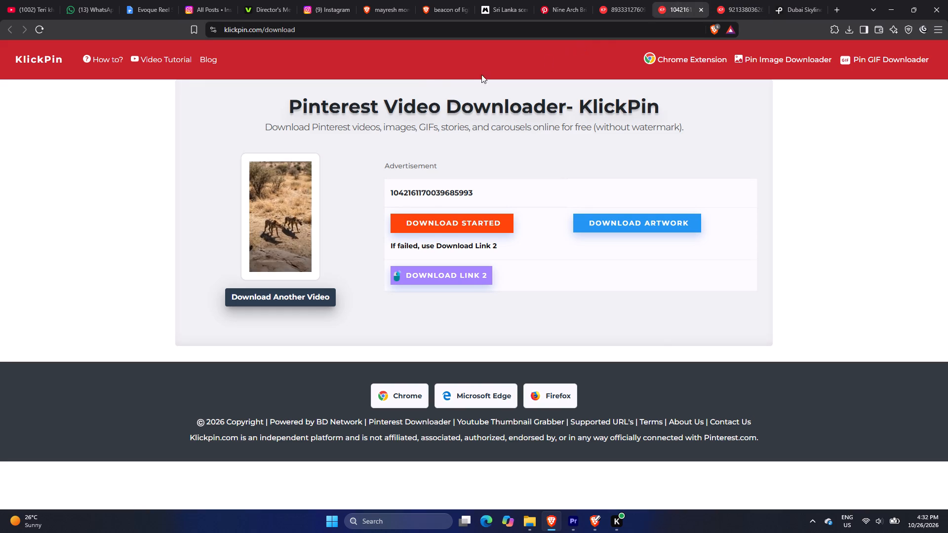
pyautogui.click(556, 0)
pyautogui.click(215, 58)
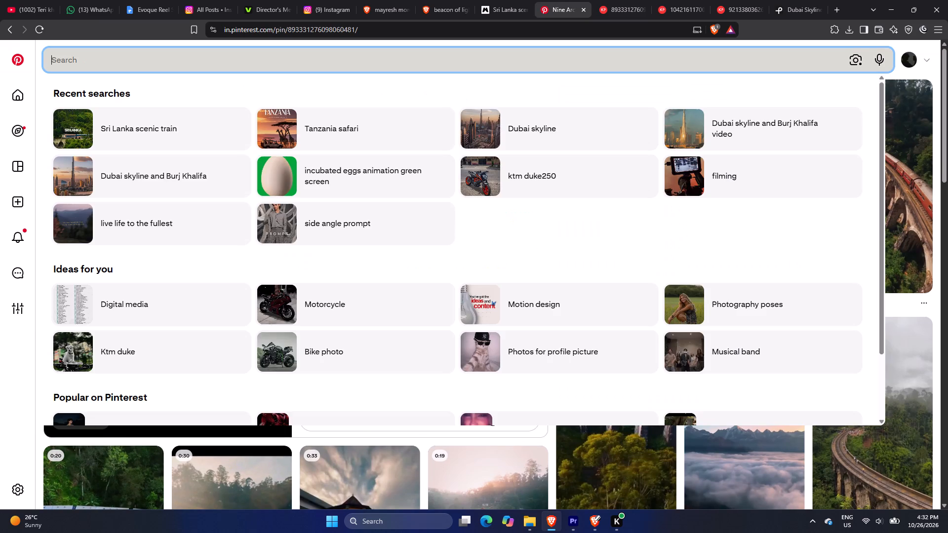
pyautogui.hotkey('ctrl', 'v')
pyautogui.press('Return')
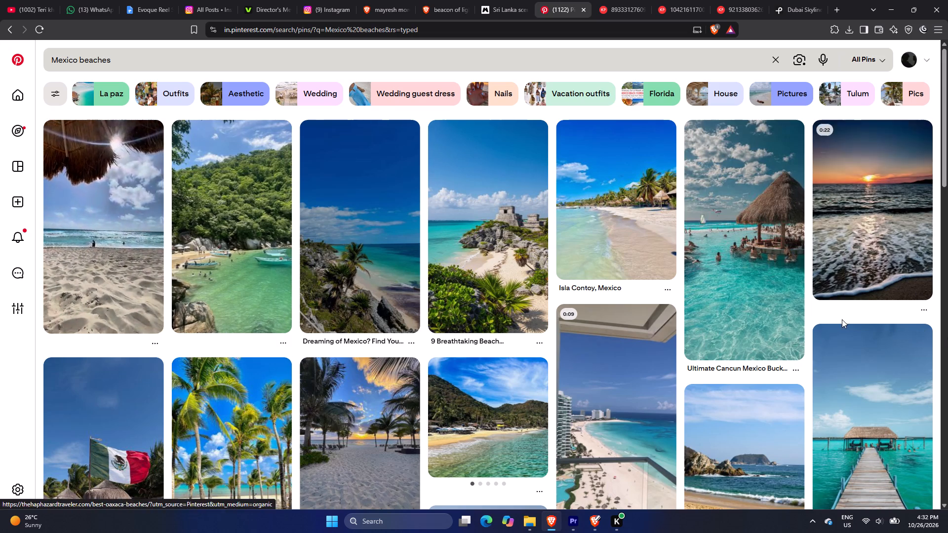
# Browse the Pinterest Mexico beaches results for possible vertical video footage.
pyautogui.scroll(-3, 843, 320)
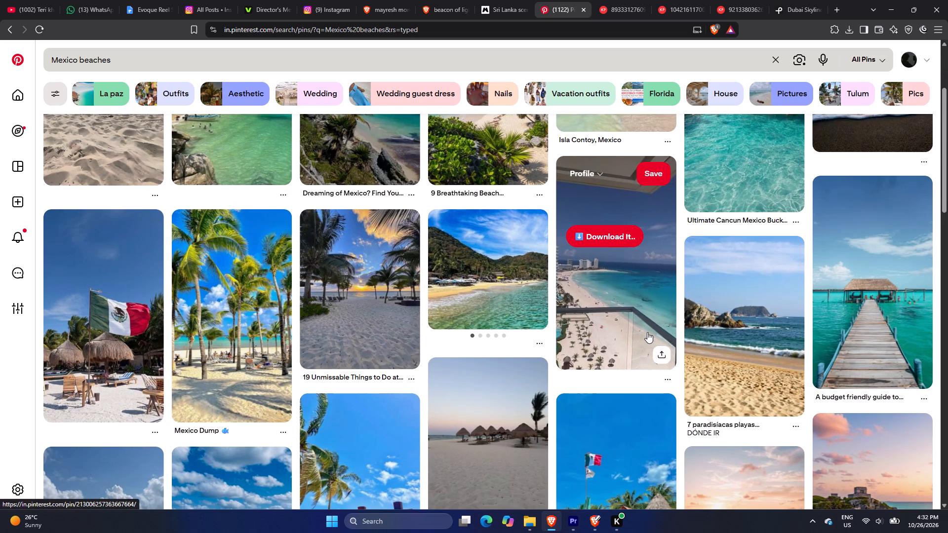
pyautogui.scroll(-3, 647, 332)
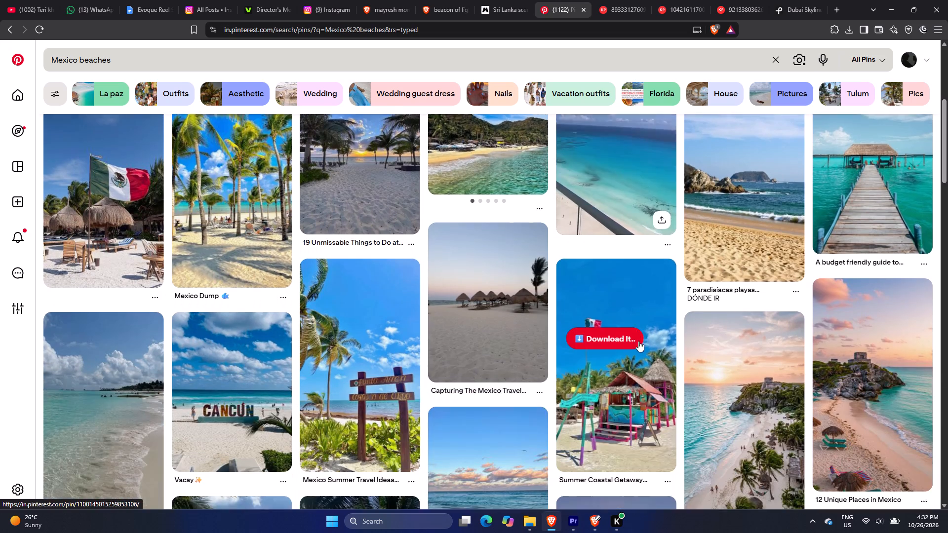
pyautogui.scroll(-3, 638, 341)
pyautogui.scroll(-6, 615, 380)
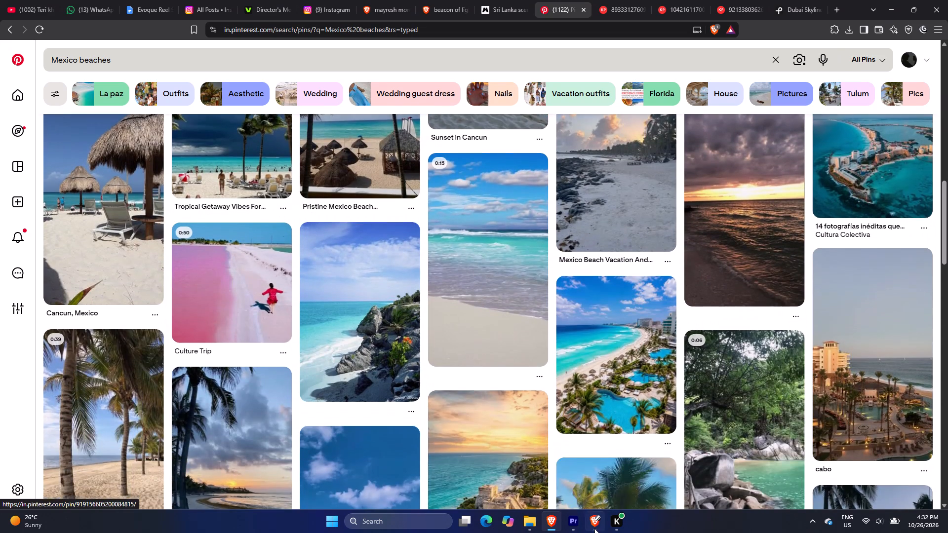
pyautogui.click(595, 526)
# In Premiere, scrub the safari clip and the empty timeline after it, checking the scene timings against the Evoque Reel Script table.
pyautogui.click(577, 523)
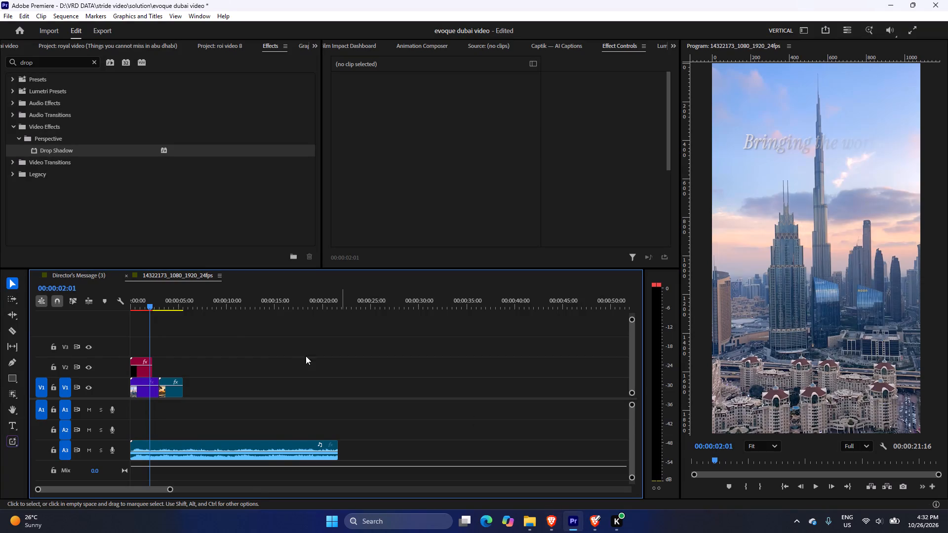
pyautogui.moveTo(153, 304); pyautogui.dragTo(173, 305)
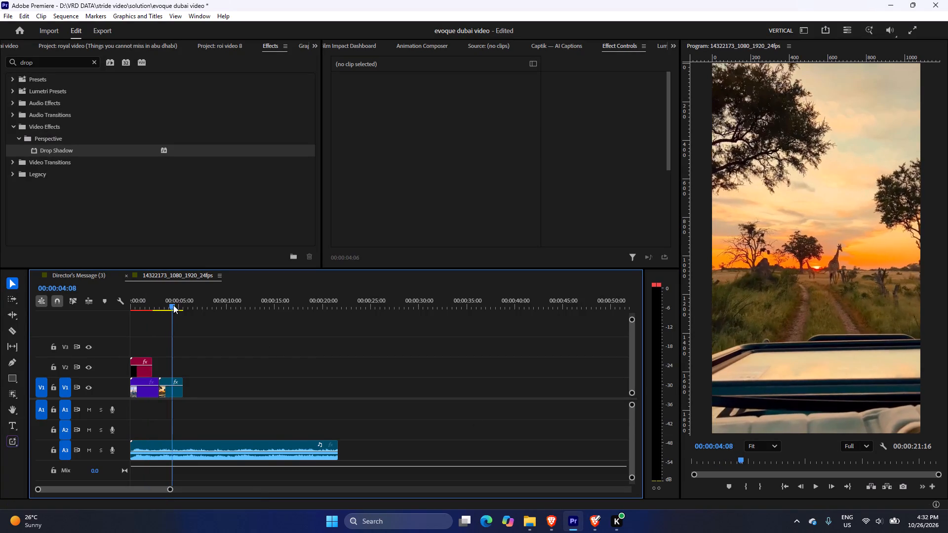
pyautogui.moveTo(173, 305); pyautogui.dragTo(175, 309)
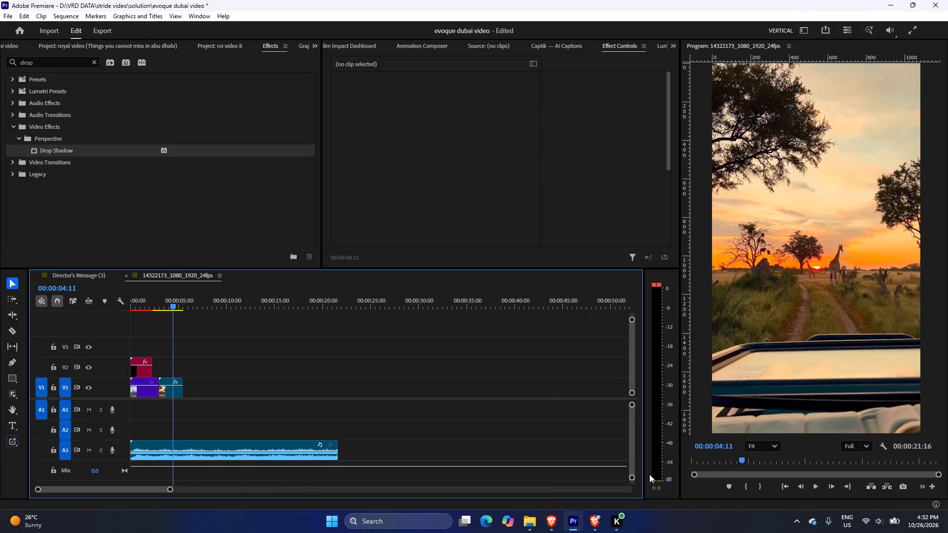
pyautogui.click(552, 531)
pyautogui.click(154, 5)
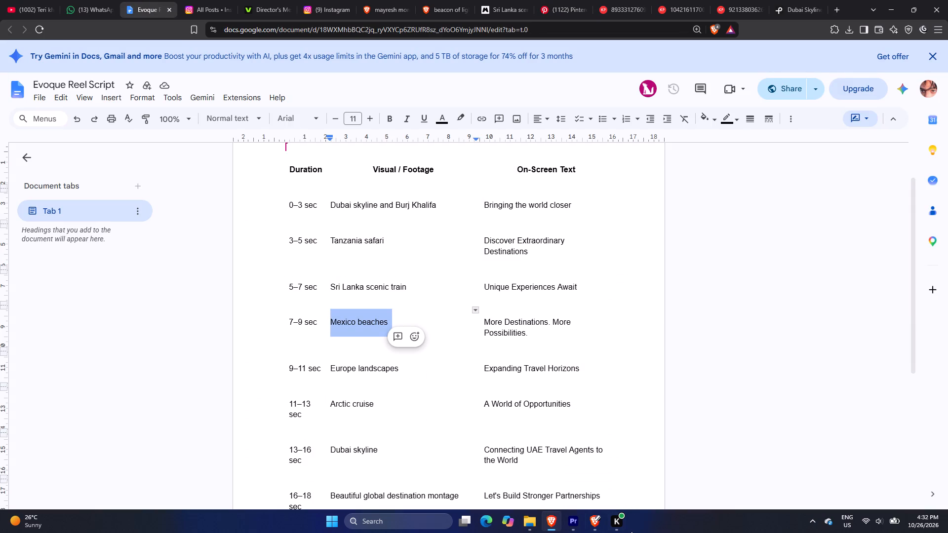
pyautogui.click(571, 528)
pyautogui.moveTo(183, 296); pyautogui.dragTo(209, 298)
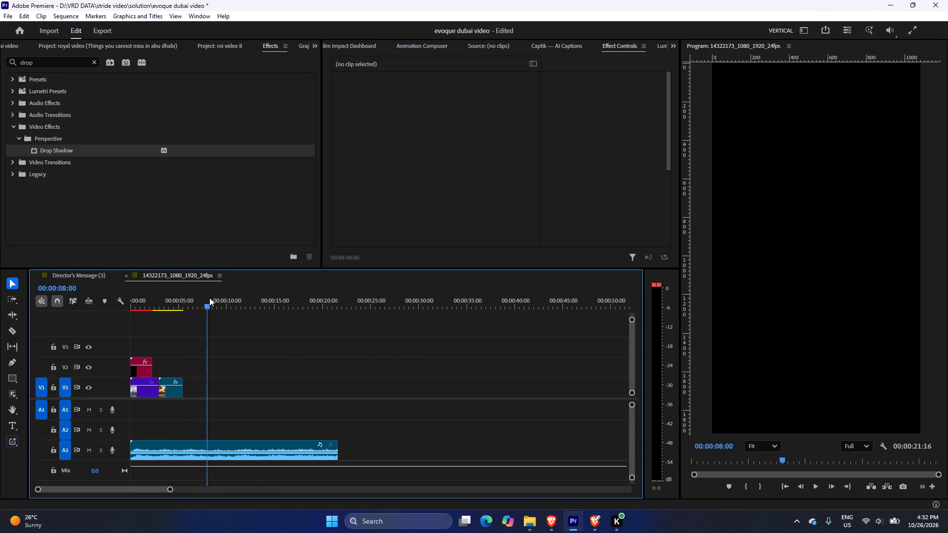
pyautogui.moveTo(209, 298); pyautogui.dragTo(212, 298)
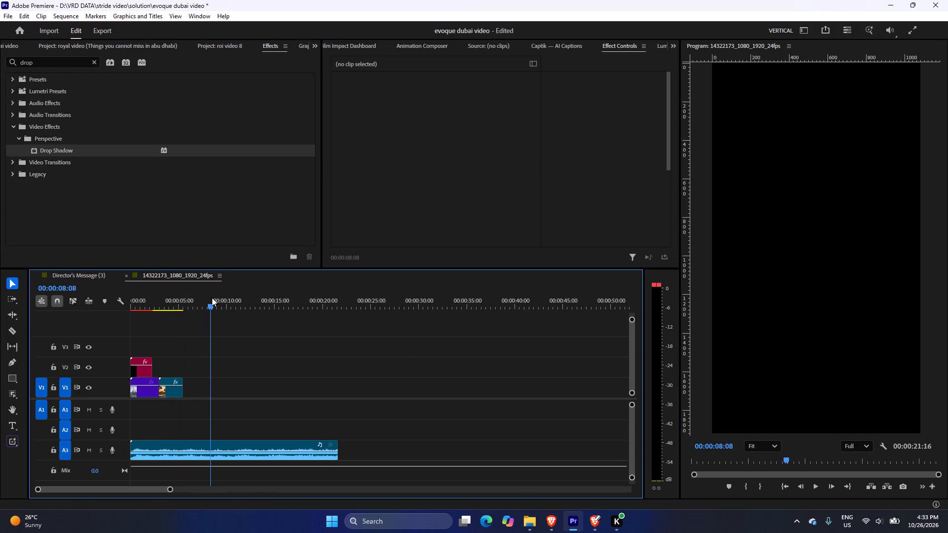
pyautogui.moveTo(212, 298); pyautogui.dragTo(211, 298)
# Import the Klickpin lion video from Downloads into the evoque dubai video project.
pyautogui.click(316, 46)
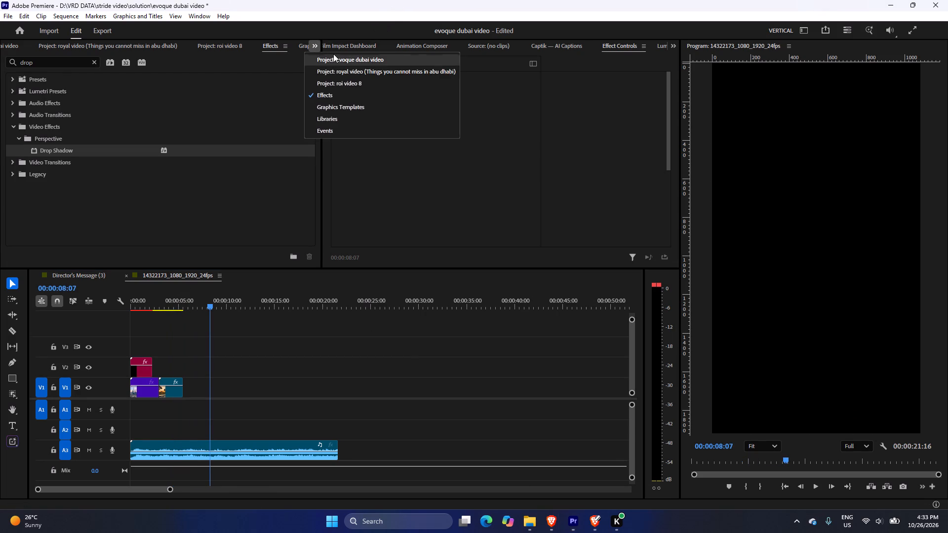
pyautogui.click(339, 56)
pyautogui.click(208, 172)
pyautogui.doubleClick(207, 172)
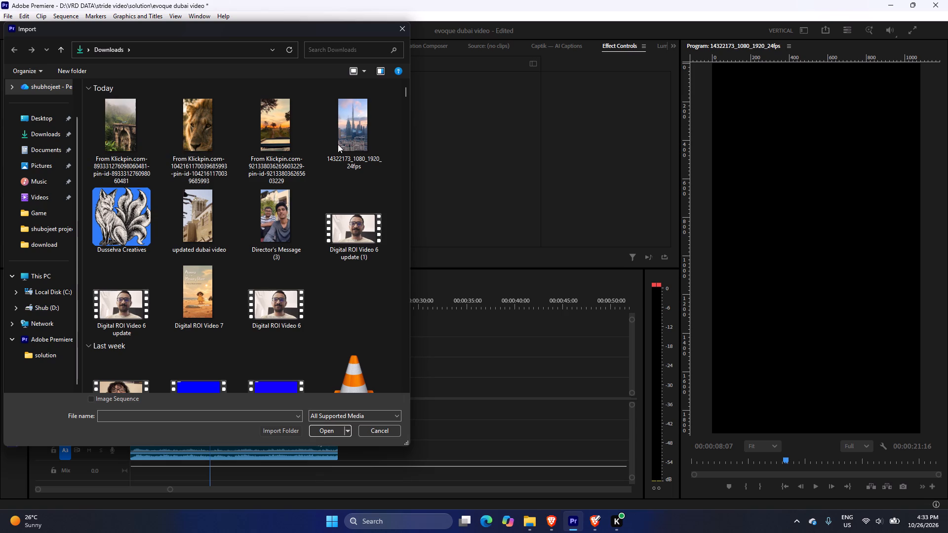
pyautogui.click(199, 152)
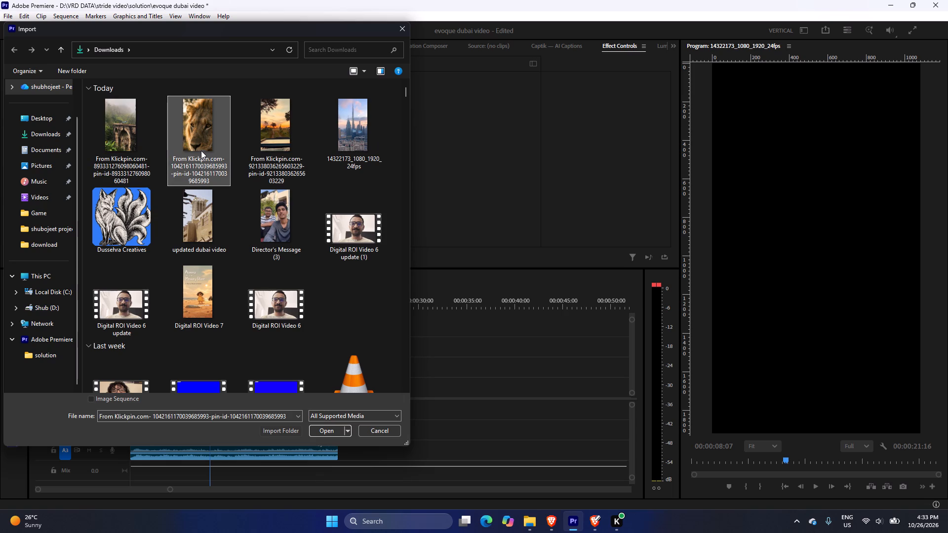
pyautogui.click(316, 435)
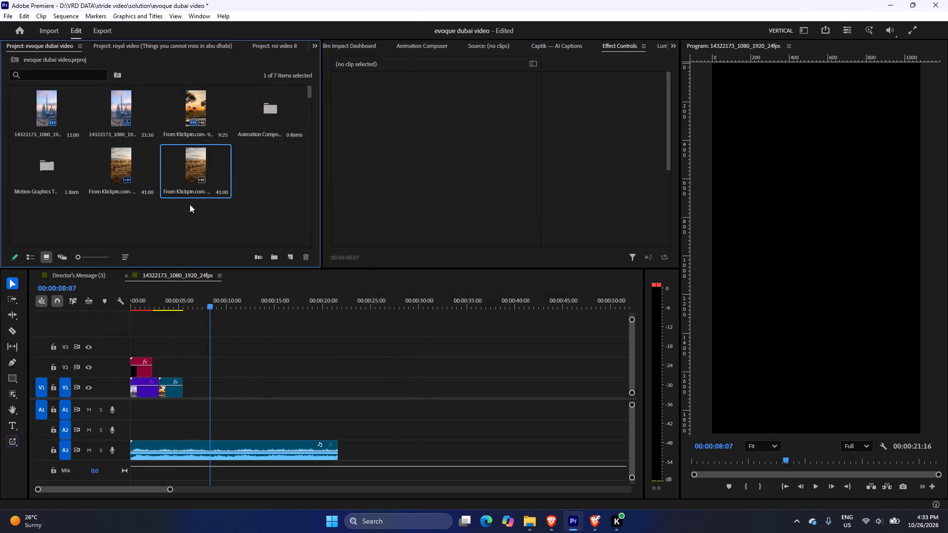
# Import the misty Nine Arch Bridge Klickpin video from Downloads and place it on V1 directly after the safari clip.
pyautogui.doubleClick(186, 212)
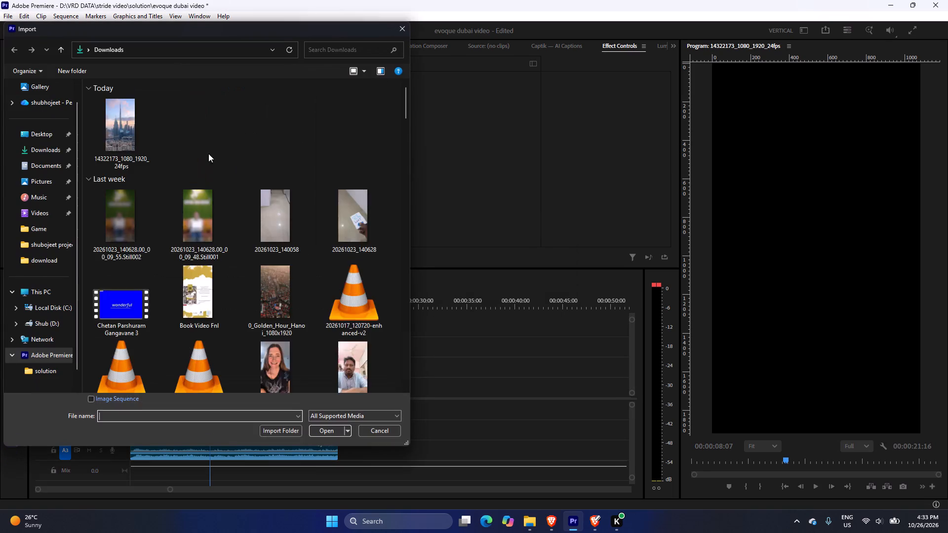
pyautogui.click(118, 142)
pyautogui.click(337, 429)
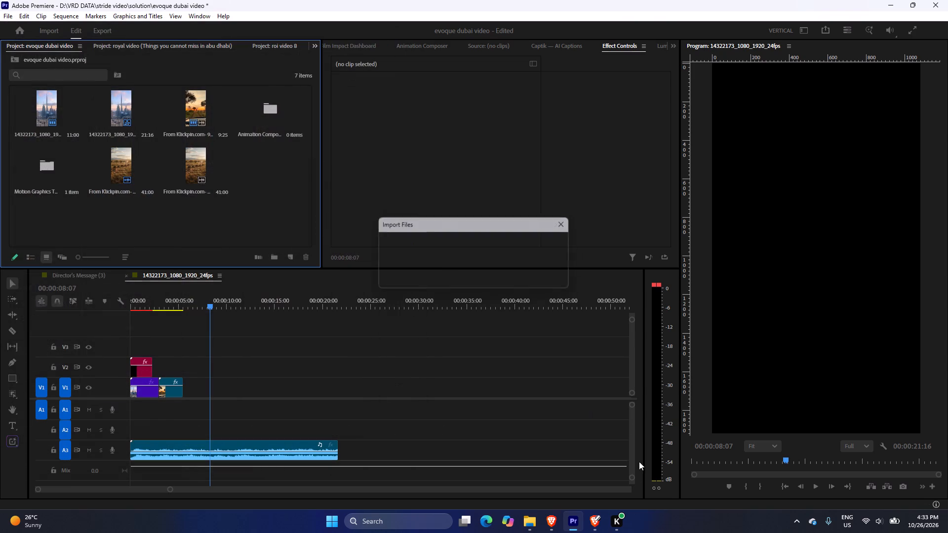
pyautogui.click(555, 523)
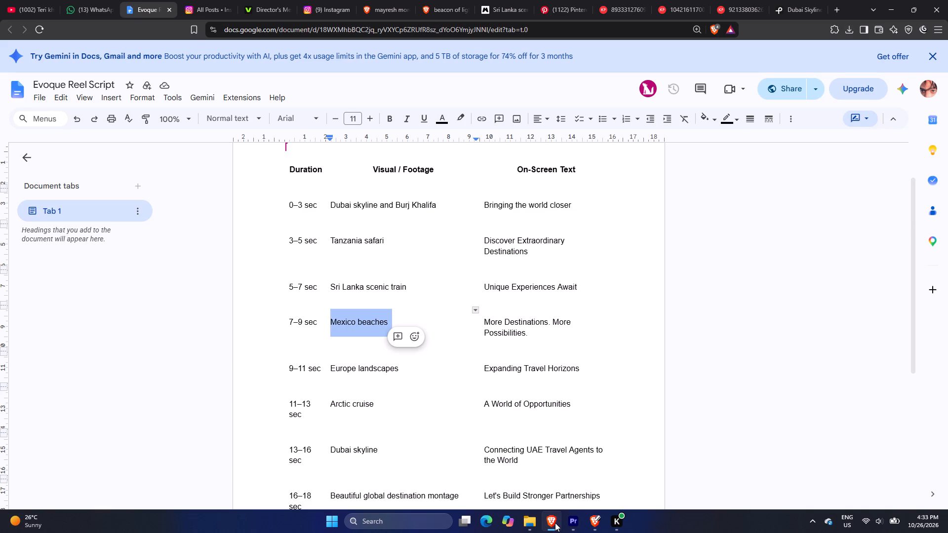
pyautogui.click(555, 523)
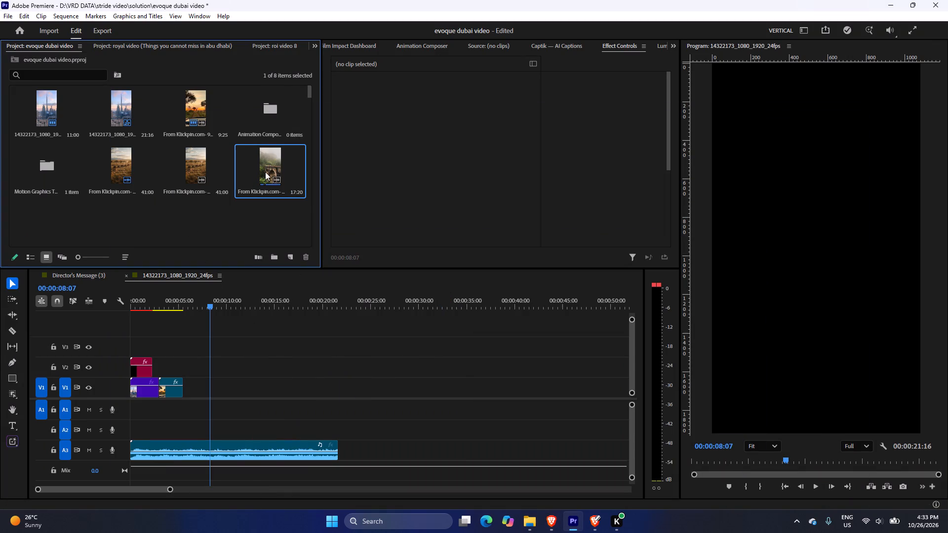
pyautogui.moveTo(268, 172); pyautogui.dragTo(186, 384)
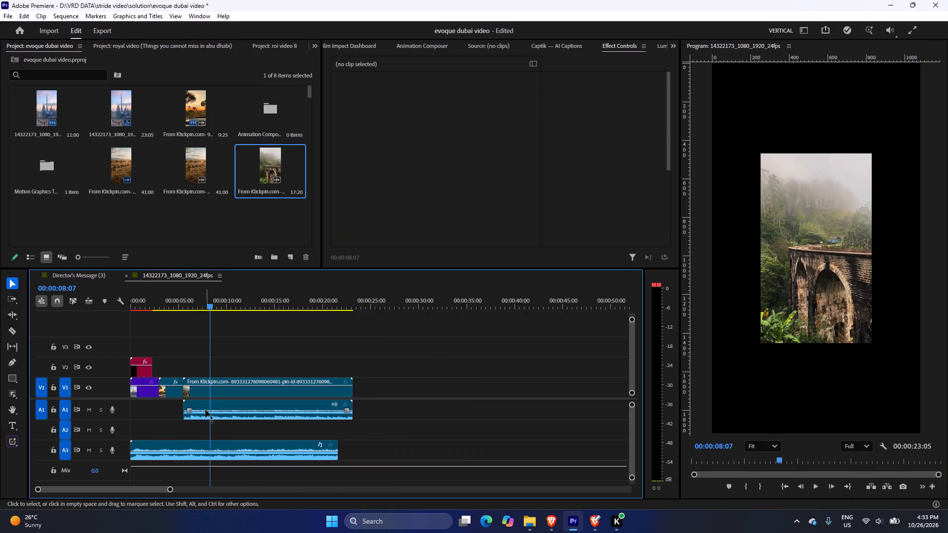
# Lower the volume of the bridge clip's audio on A1 all the way to silence.
pyautogui.moveTo(203, 412); pyautogui.dragTo(205, 422)
pyautogui.click(370, 402)
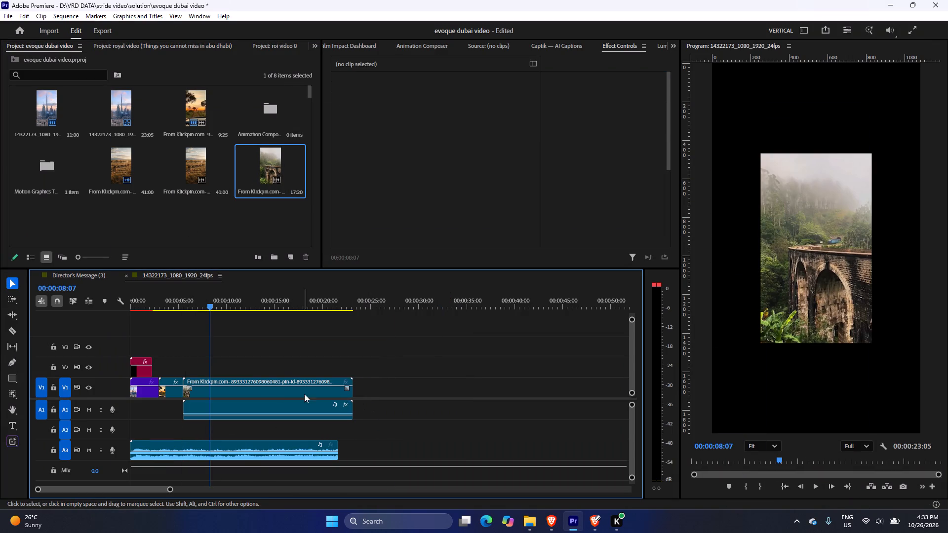
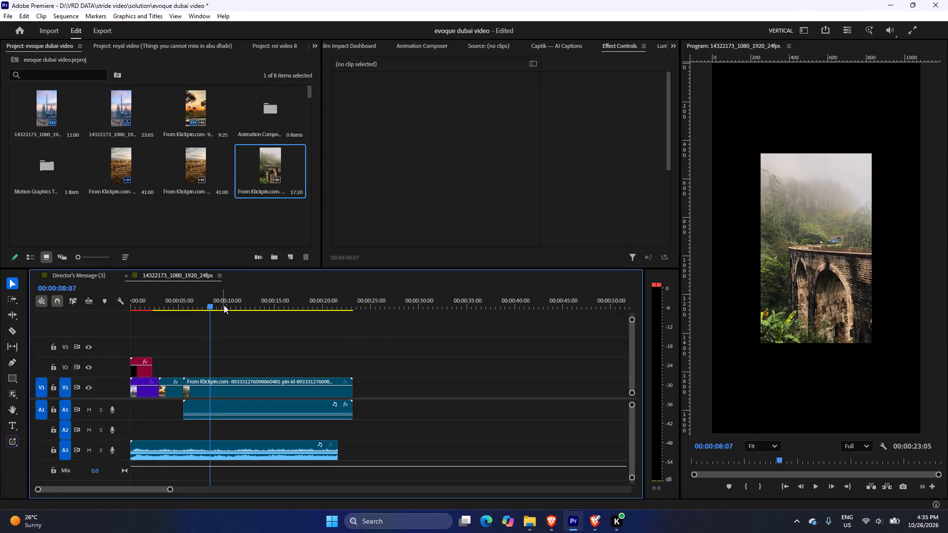
# Preview the transition from the safari clip and scale the bridge clip on V1 to fill the vertical frame.
pyautogui.click(195, 307)
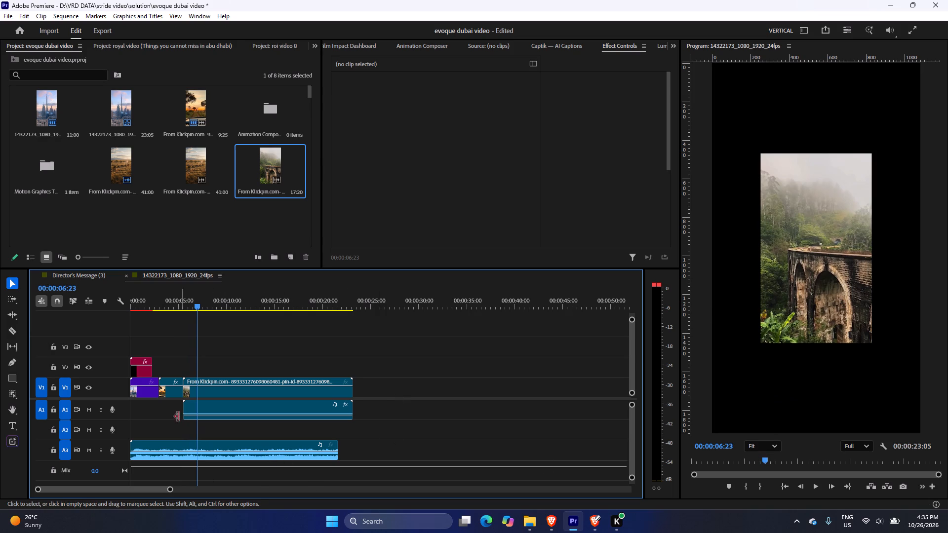
pyautogui.moveTo(197, 304); pyautogui.dragTo(181, 303)
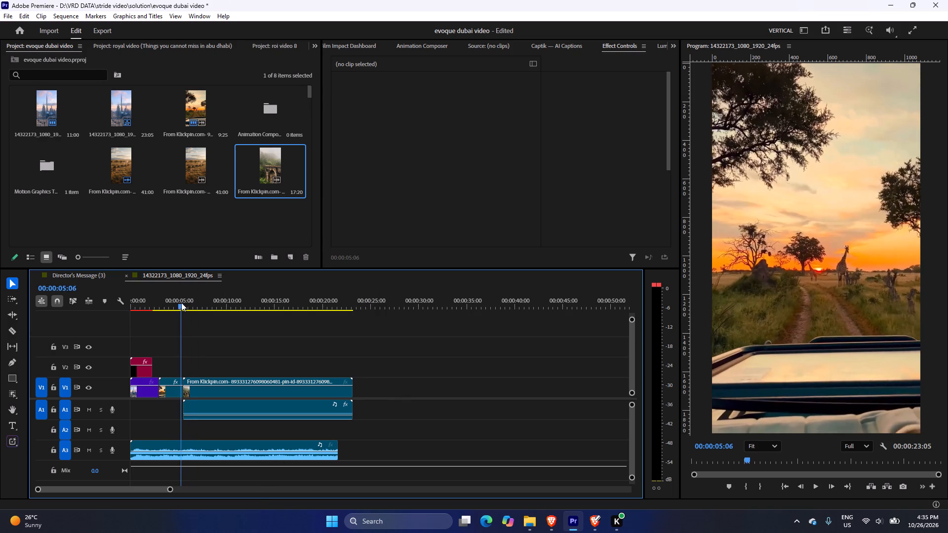
pyautogui.moveTo(181, 303); pyautogui.dragTo(182, 303)
pyautogui.press('space')
pyautogui.press('space')
pyautogui.rightClick(218, 387)
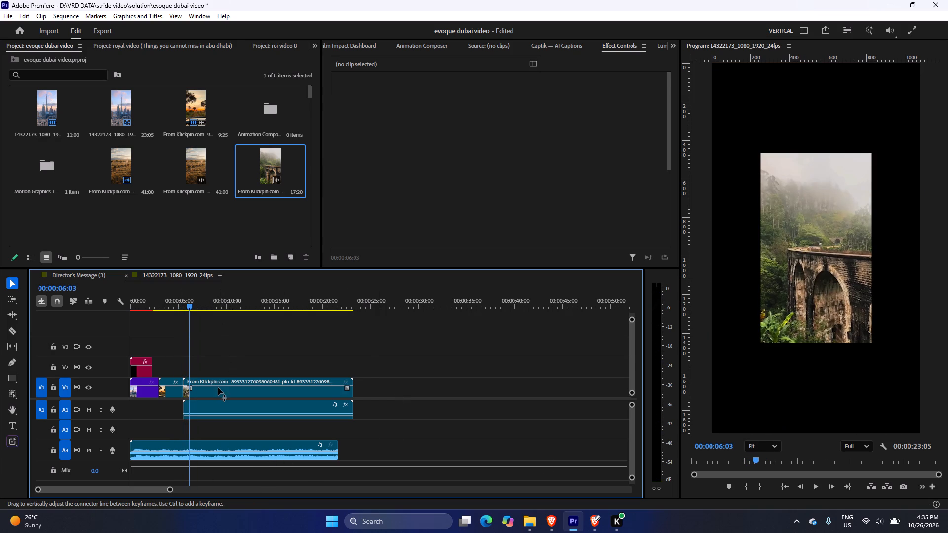
pyautogui.click(253, 413)
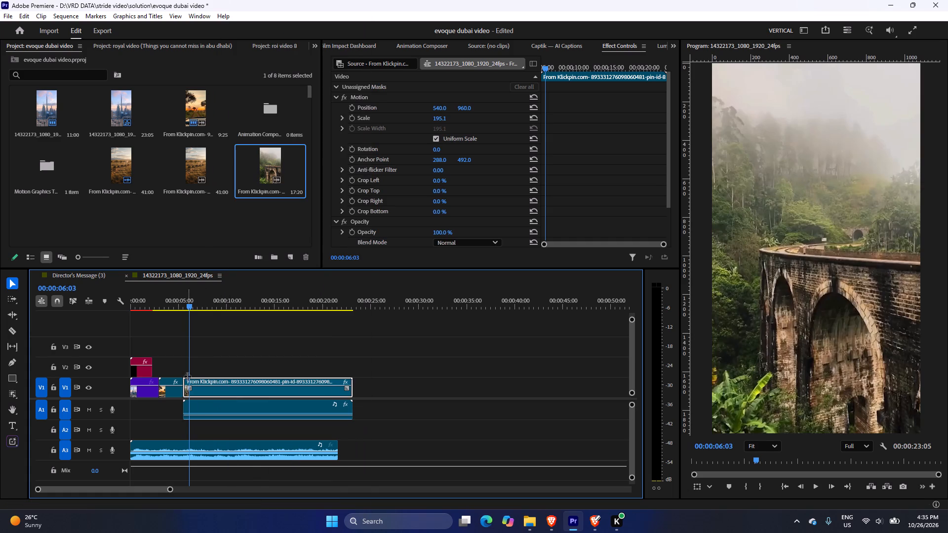
# Trim about 12 seconds off the start of the bridge clip and move the remaining train shot directly after the safari clip.
pyautogui.moveTo(185, 381); pyautogui.dragTo(302, 376)
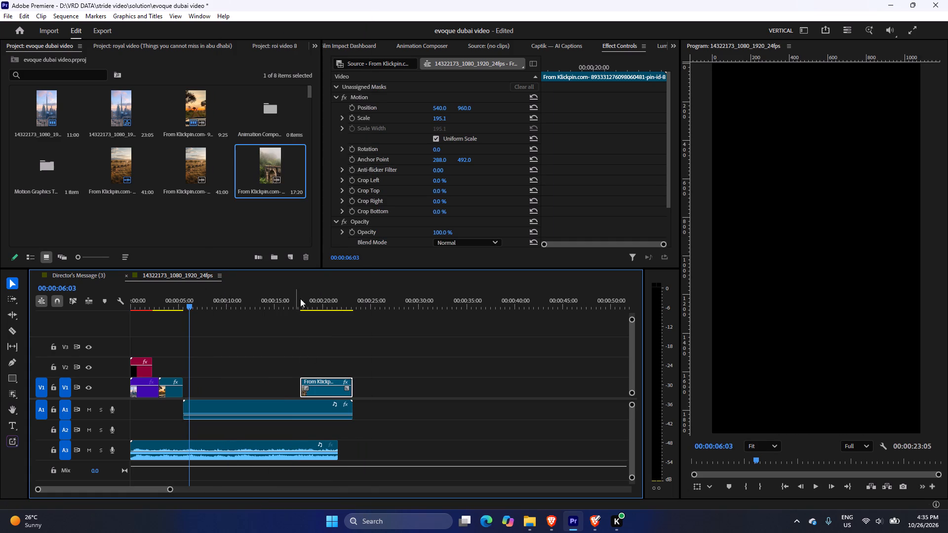
pyautogui.moveTo(304, 297); pyautogui.dragTo(332, 310)
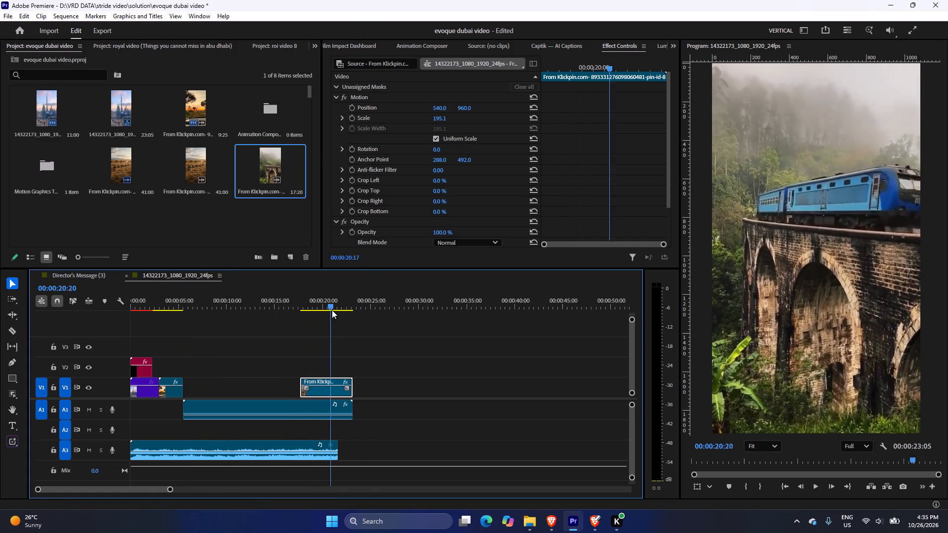
pyautogui.moveTo(332, 310); pyautogui.dragTo(335, 311)
pyautogui.moveTo(320, 391); pyautogui.dragTo(226, 401)
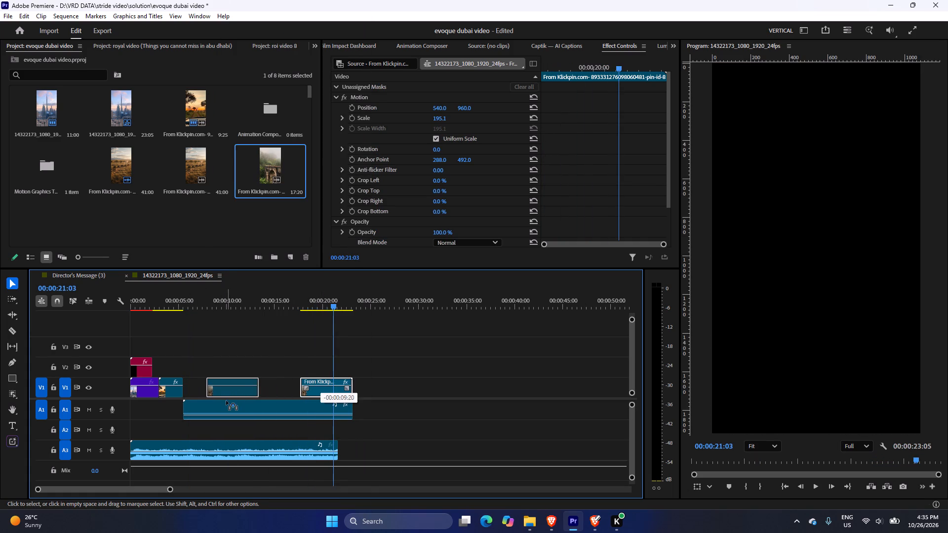
pyautogui.moveTo(226, 401); pyautogui.dragTo(205, 398)
# Delete the bridge clip's leftover audio from A1.
pyautogui.click(228, 403)
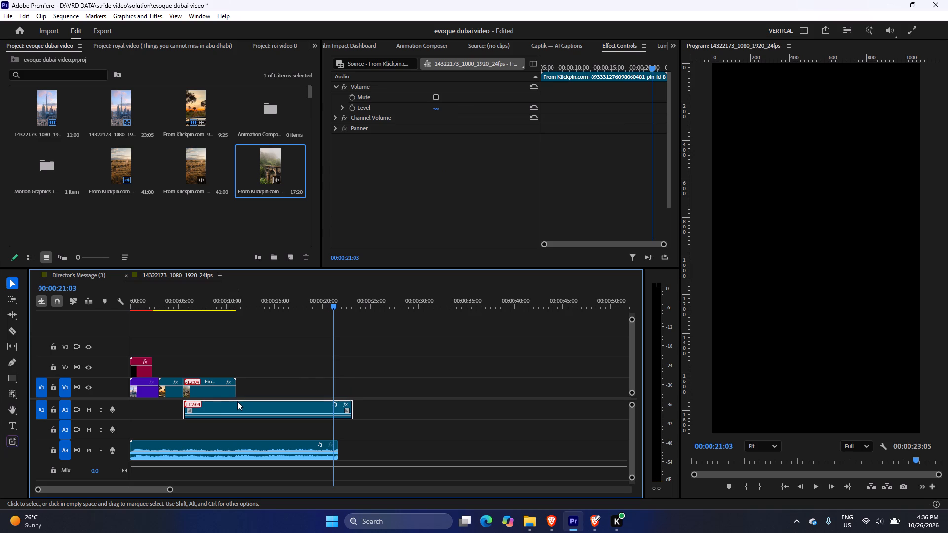
pyautogui.press('Delete')
# Check the scene timing in the Evoque Reel Script and trim the bridge clip's end to about 00:00:10:02.
pyautogui.moveTo(201, 304); pyautogui.dragTo(195, 306)
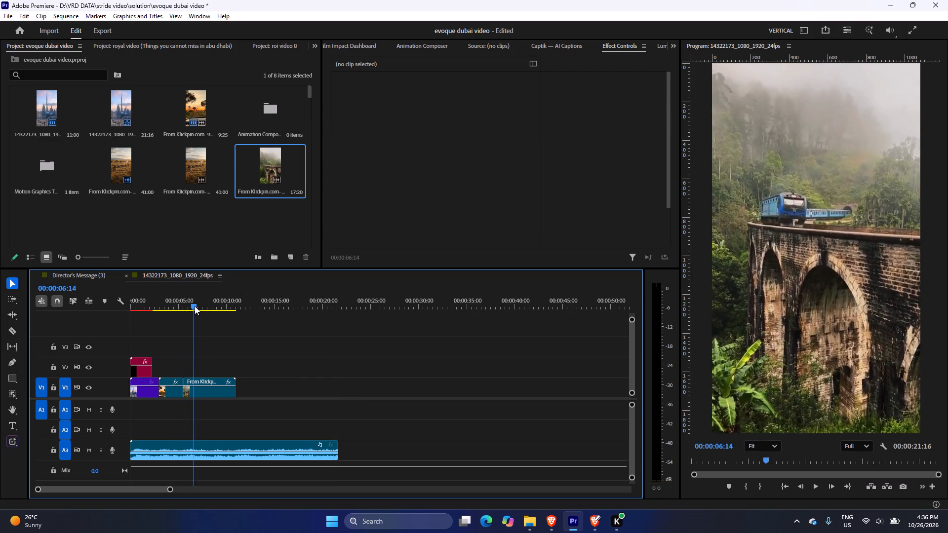
pyautogui.moveTo(195, 306); pyautogui.dragTo(219, 306)
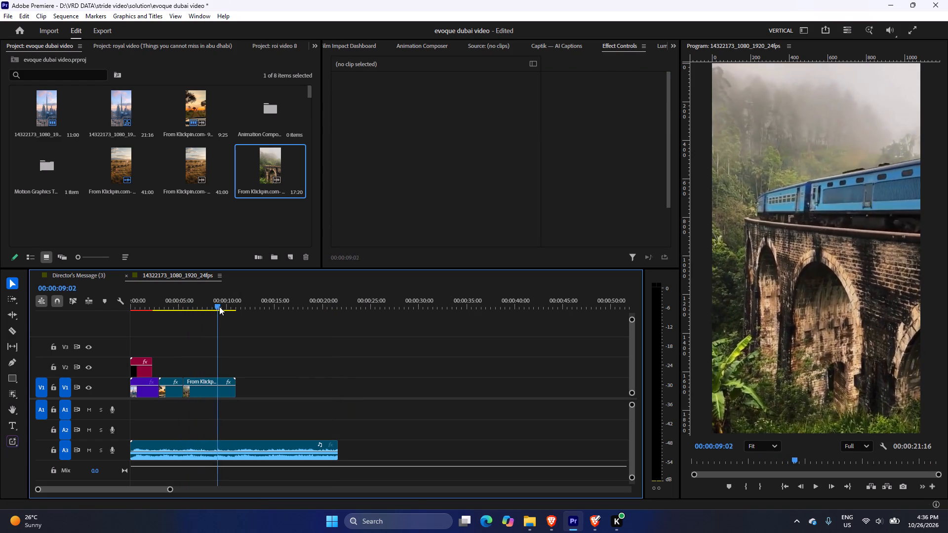
pyautogui.moveTo(219, 306); pyautogui.dragTo(221, 306)
pyautogui.click(556, 517)
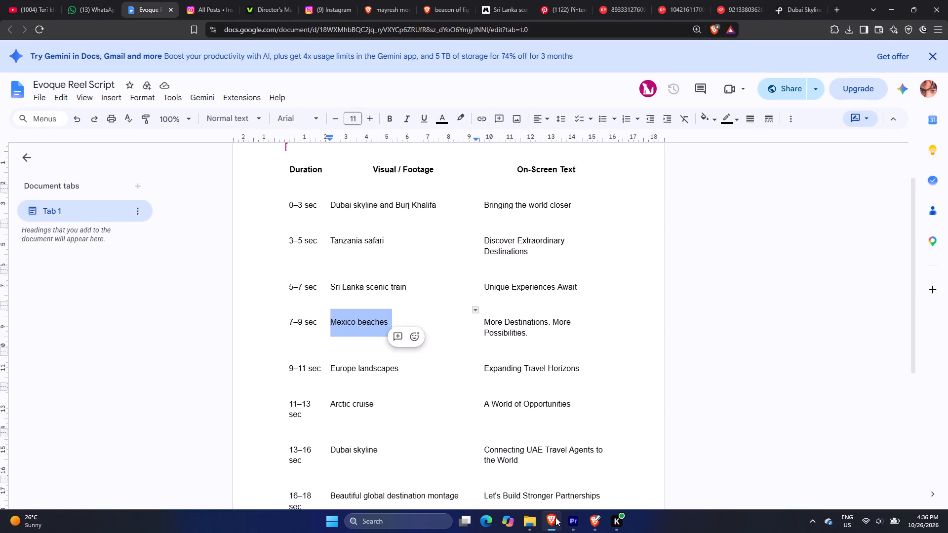
pyautogui.click(553, 521)
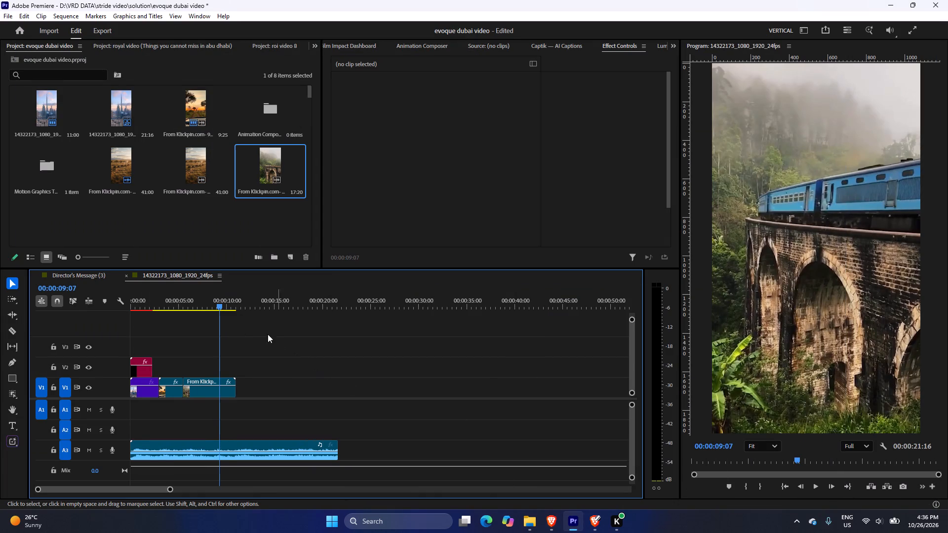
pyautogui.moveTo(217, 302); pyautogui.dragTo(227, 299)
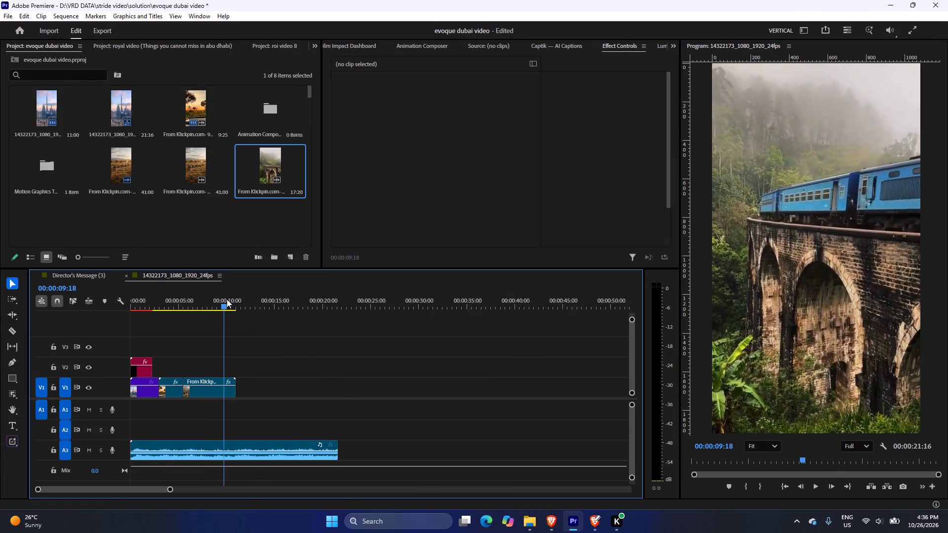
pyautogui.moveTo(227, 299); pyautogui.dragTo(228, 300)
pyautogui.moveTo(238, 384); pyautogui.dragTo(235, 382)
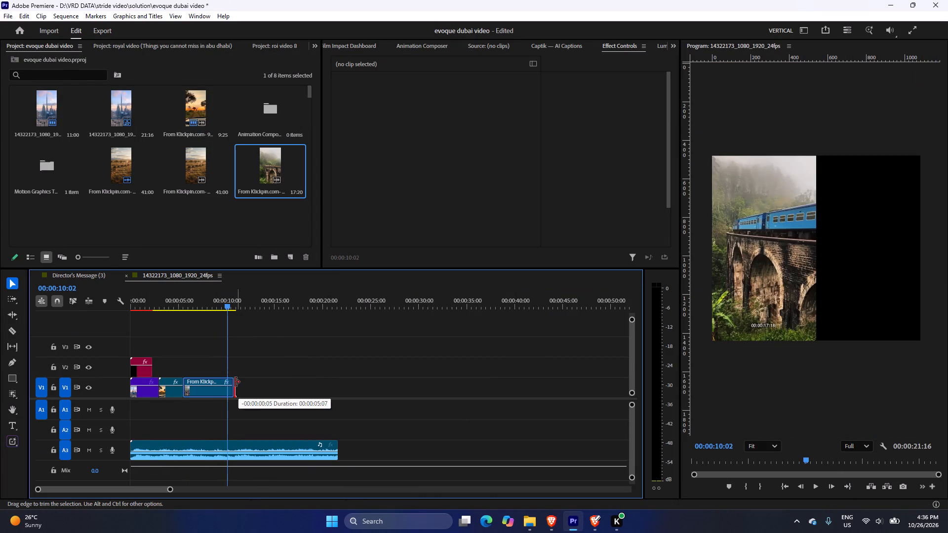
pyautogui.moveTo(235, 382); pyautogui.dragTo(232, 382)
pyautogui.click(246, 367)
# Play the sequence from the beginning to review the skyline, safari and bridge scenes together.
pyautogui.moveTo(219, 303); pyautogui.dragTo(146, 304)
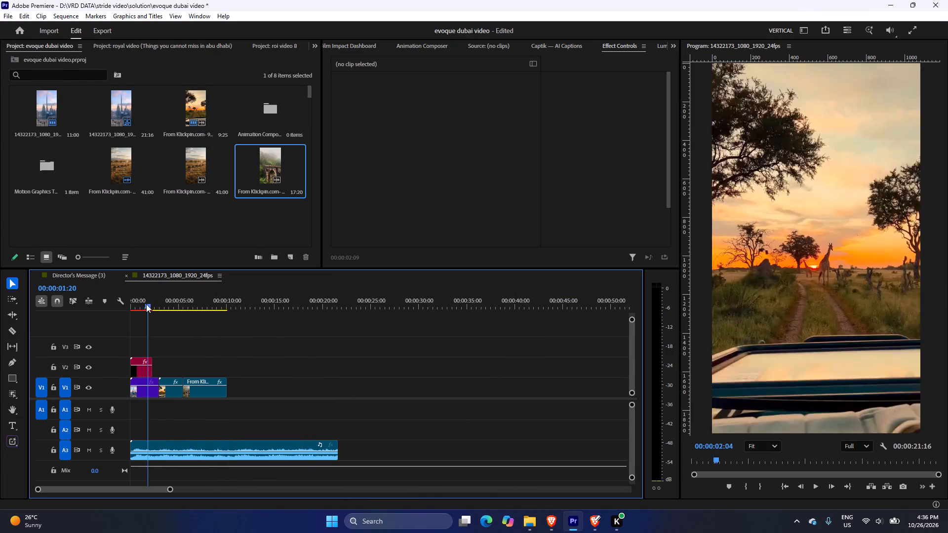
pyautogui.moveTo(146, 304); pyautogui.dragTo(119, 303)
pyautogui.press('space')
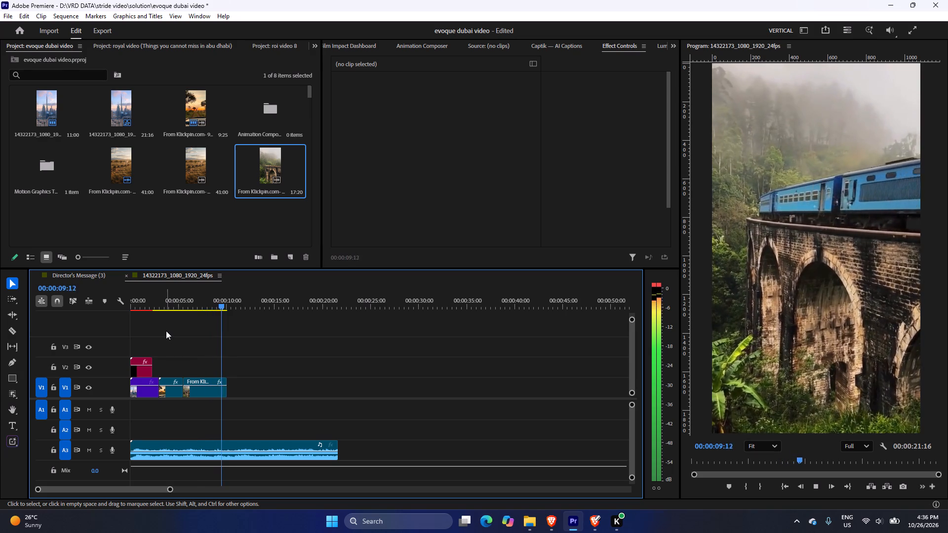
# Stop the playback review and park the playhead just past the bridge clip's end, at about 00:00:10:09.
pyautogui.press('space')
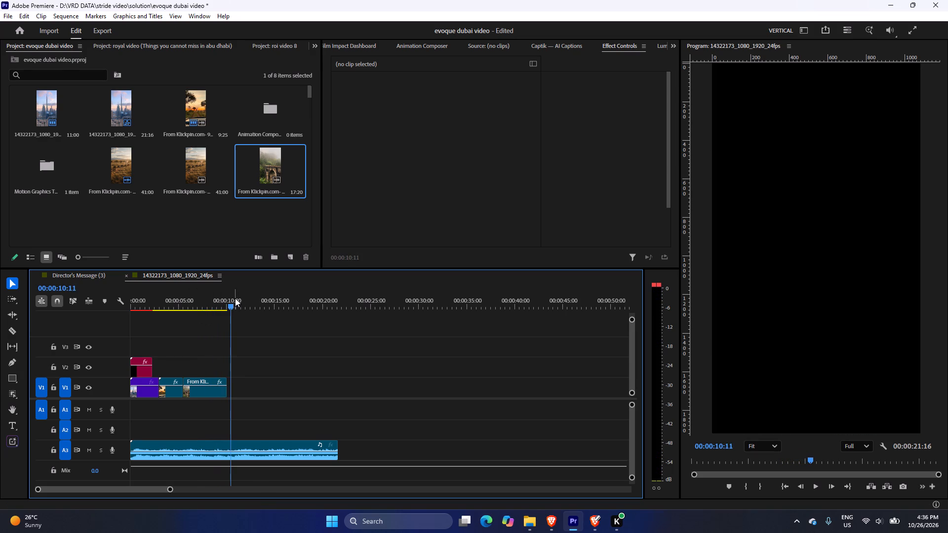
pyautogui.click(235, 298)
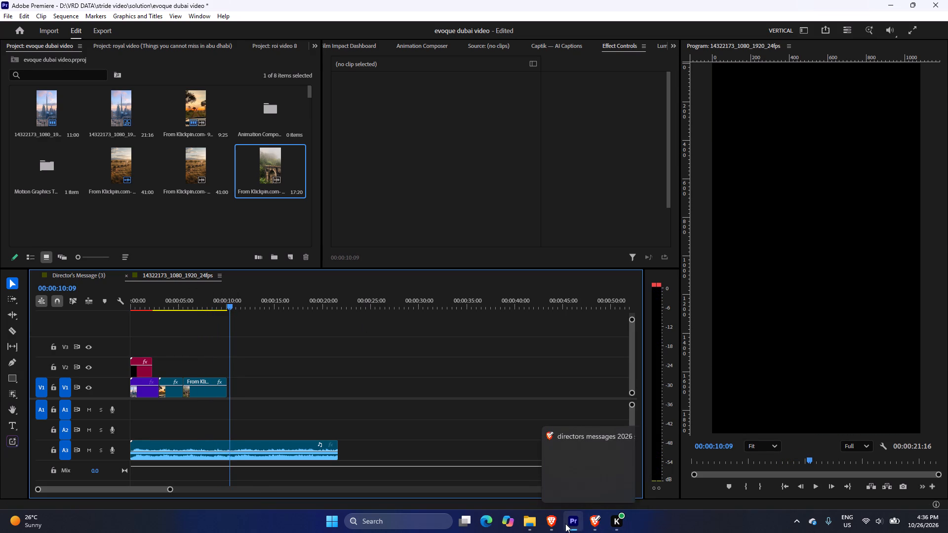
# Switch to the Brave browser and look through the Pinterest results for Mexico beaches for suitable video footage.
pyautogui.click(553, 523)
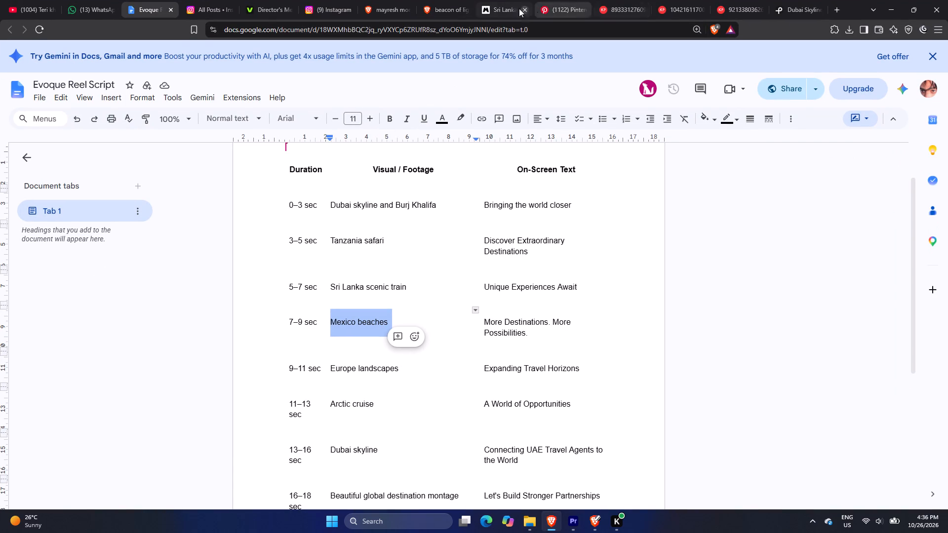
pyautogui.click(318, 5)
pyautogui.click(736, 0)
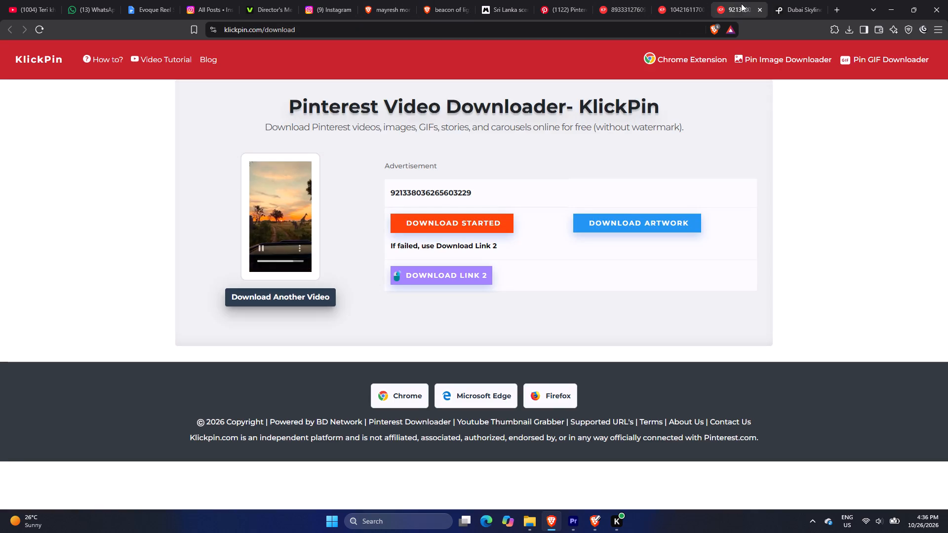
pyautogui.click(788, 0)
pyautogui.click(611, 60)
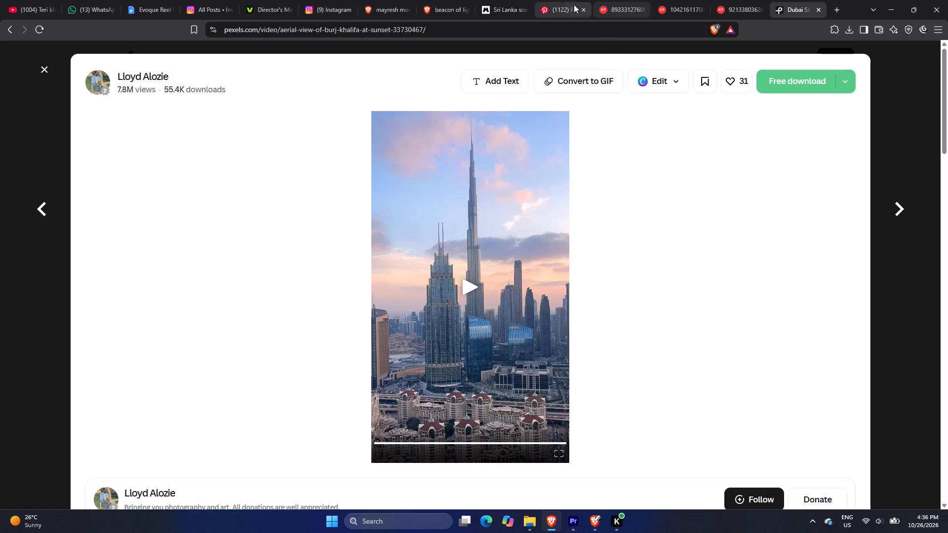
pyautogui.click(559, 4)
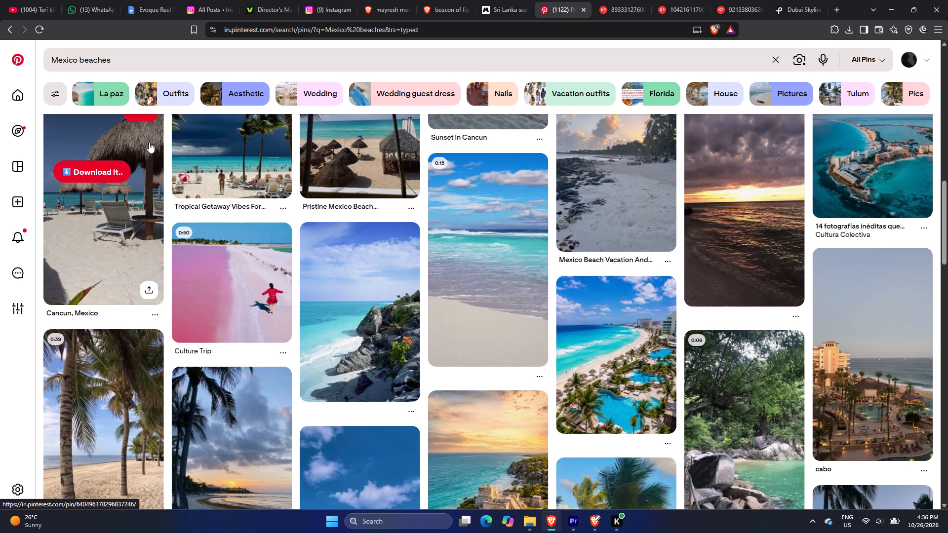
pyautogui.scroll(-1, 464, 319)
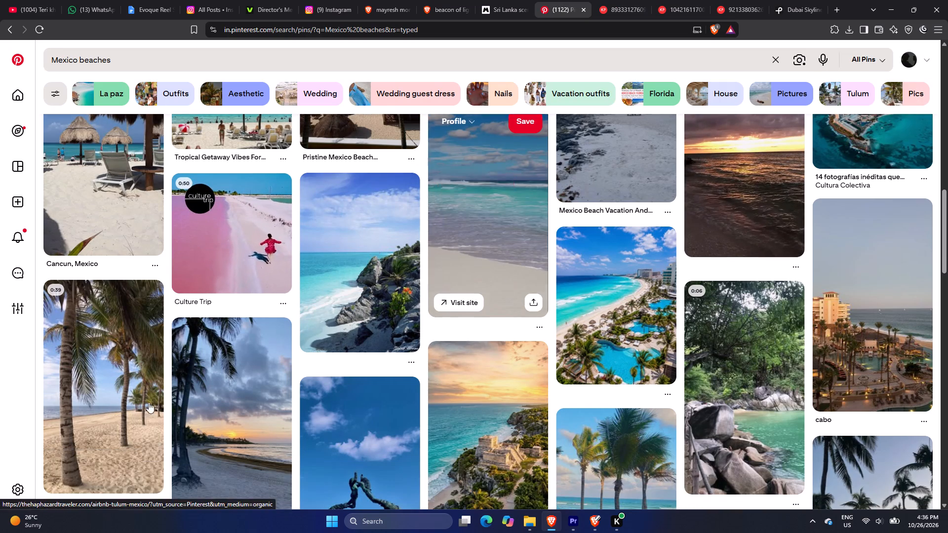
pyautogui.scroll(6, 197, 380)
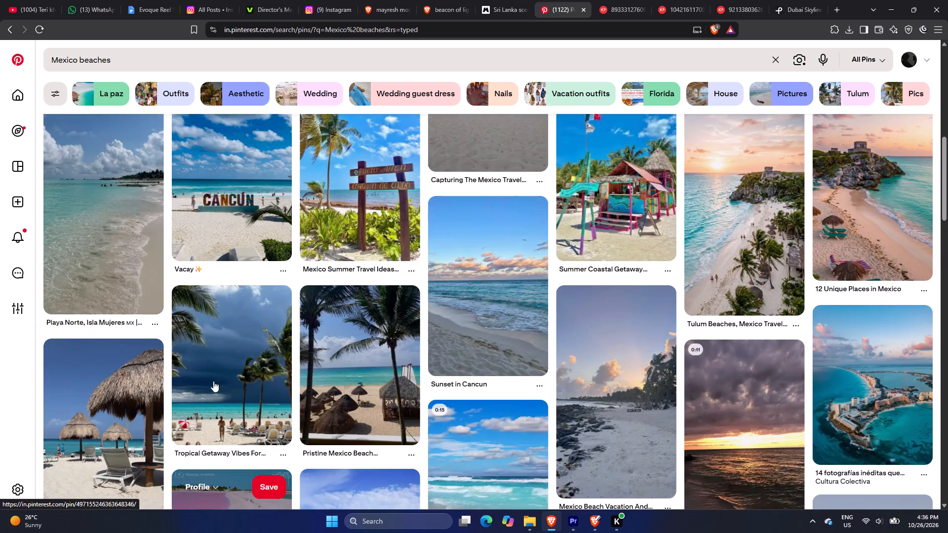
# In the Pinterest results for Mexico beaches, preview the Playa Delfines, Cancún video and the "Oh the view" balcony video.
pyautogui.scroll(16, 214, 380)
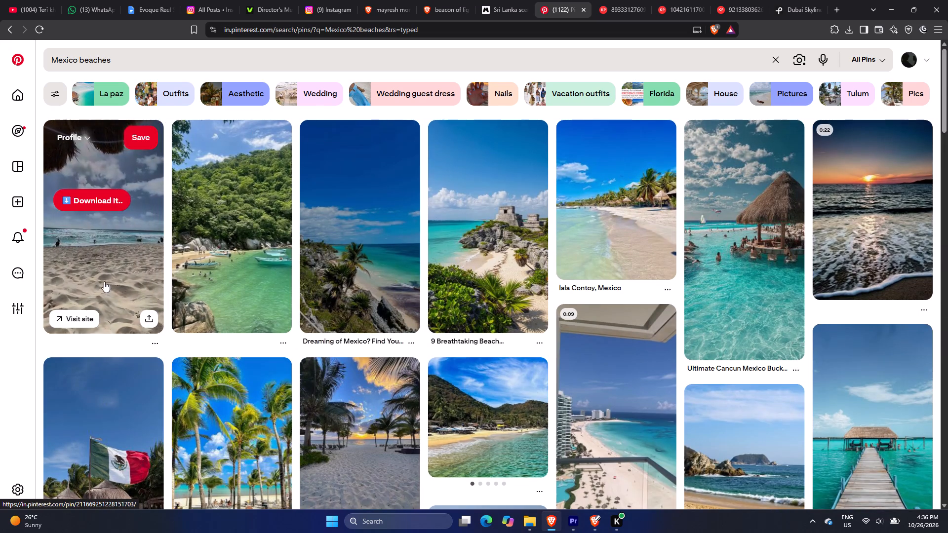
pyautogui.click(104, 281)
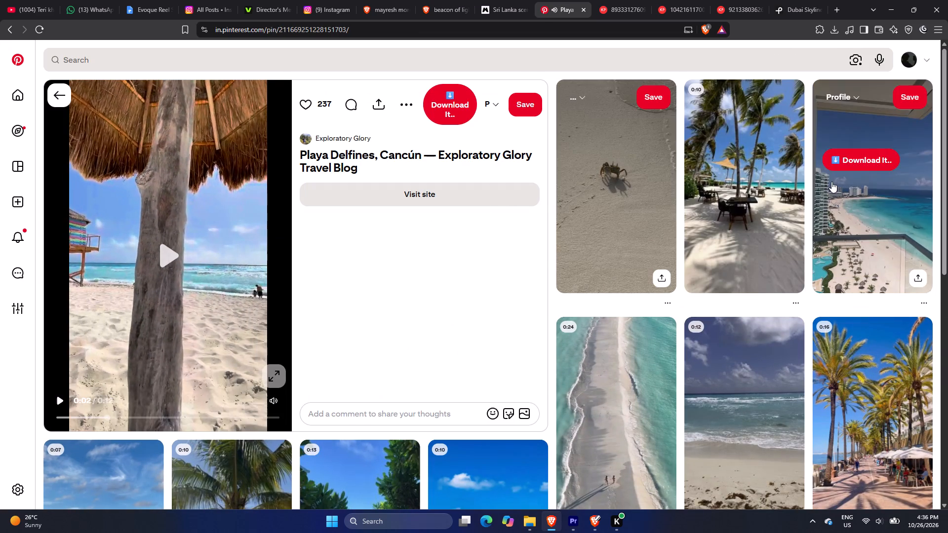
pyautogui.click(862, 247)
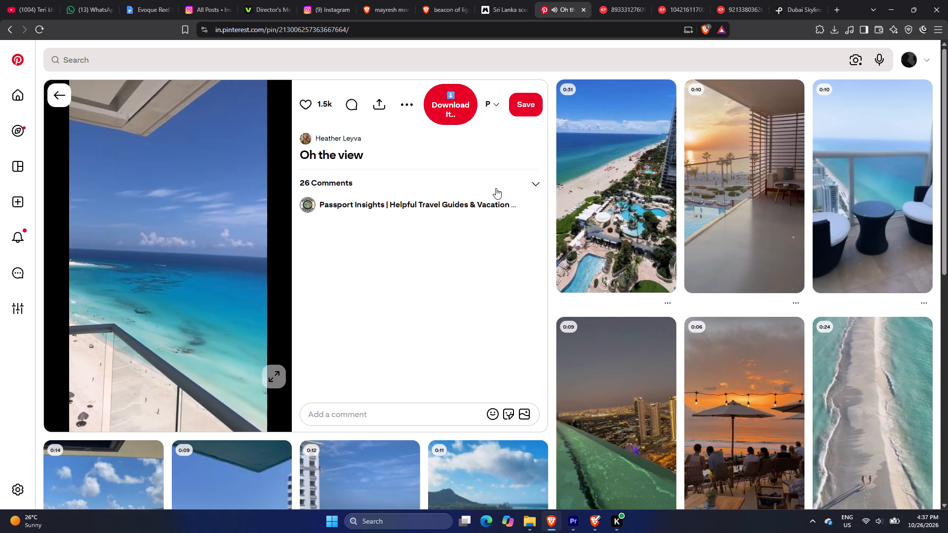
pyautogui.click(46, 91)
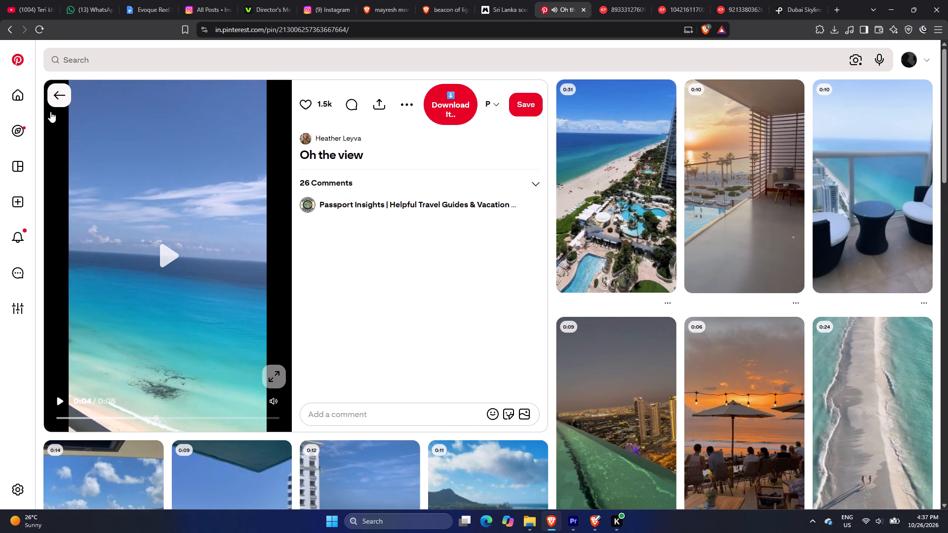
pyautogui.click(61, 98)
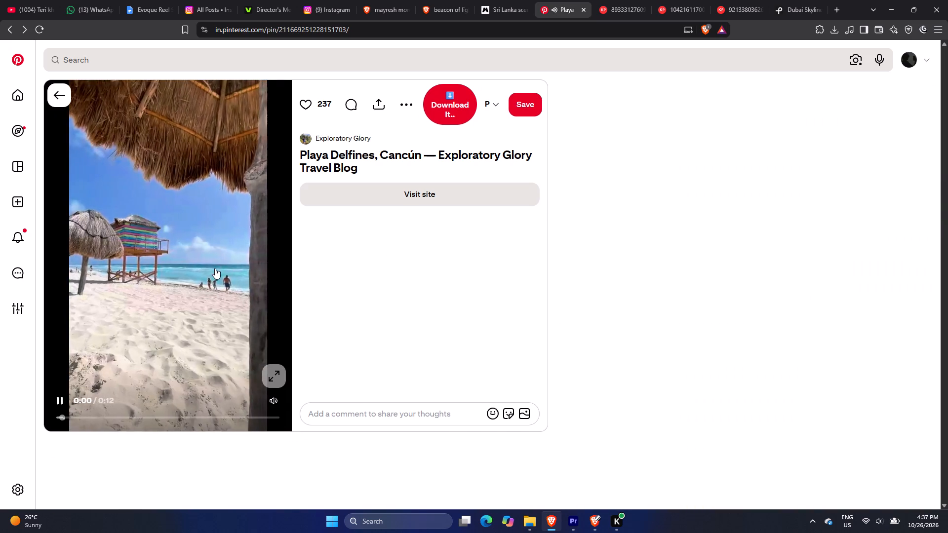
pyautogui.click(207, 302)
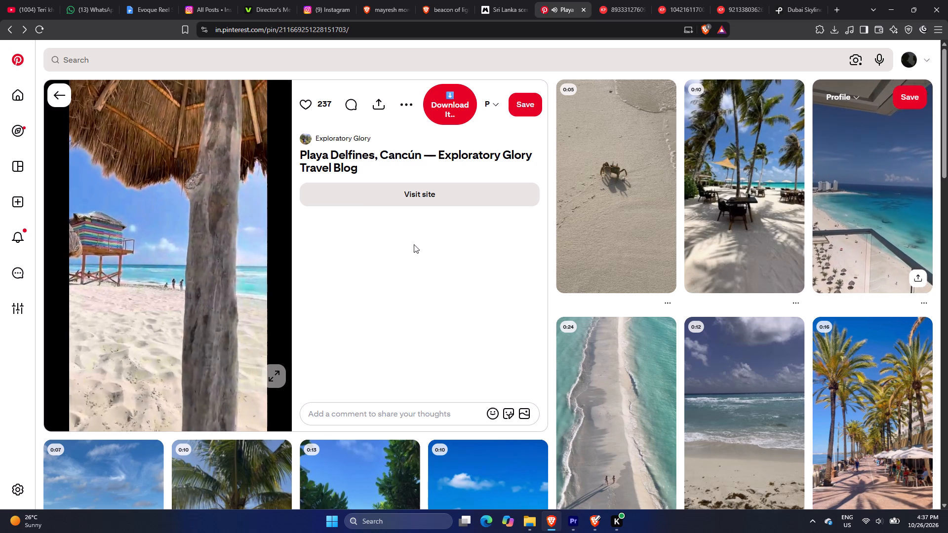
# Download the Playa Delfines, Cancún beach video from Pinterest through KlickPin.
pyautogui.click(456, 102)
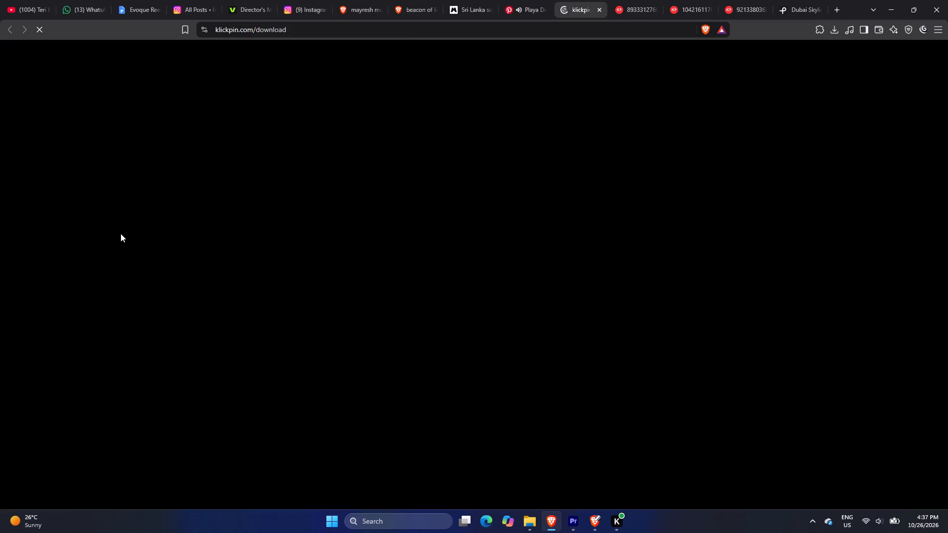
pyautogui.click(518, 2)
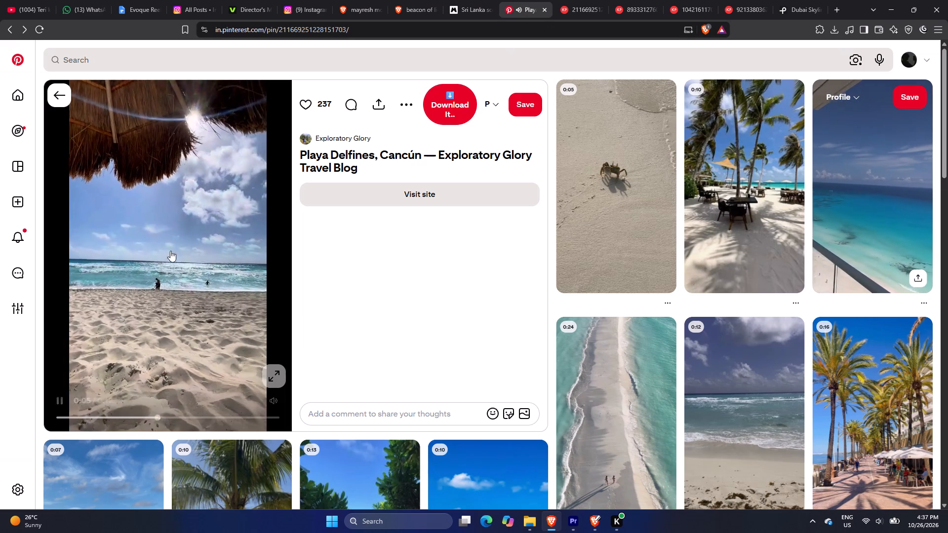
pyautogui.click(89, 267)
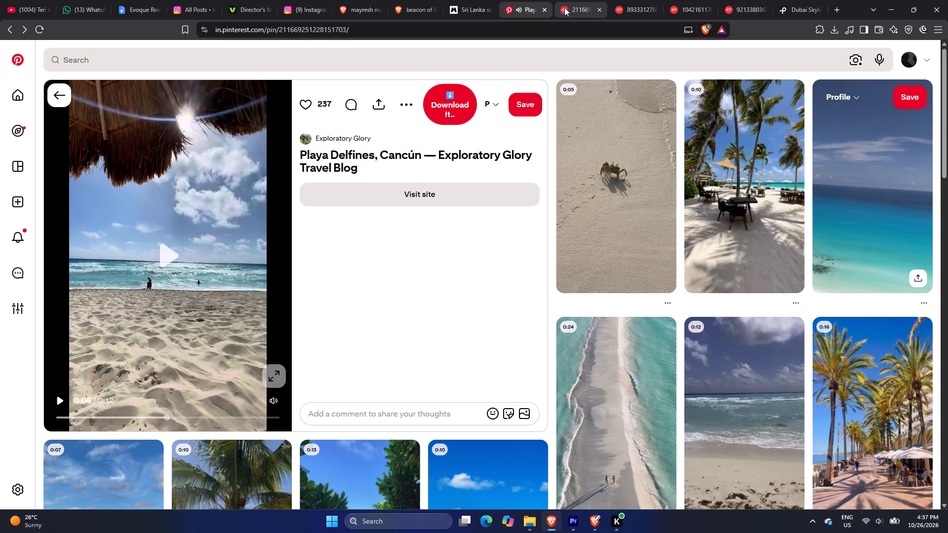
pyautogui.click(569, 6)
pyautogui.click(432, 221)
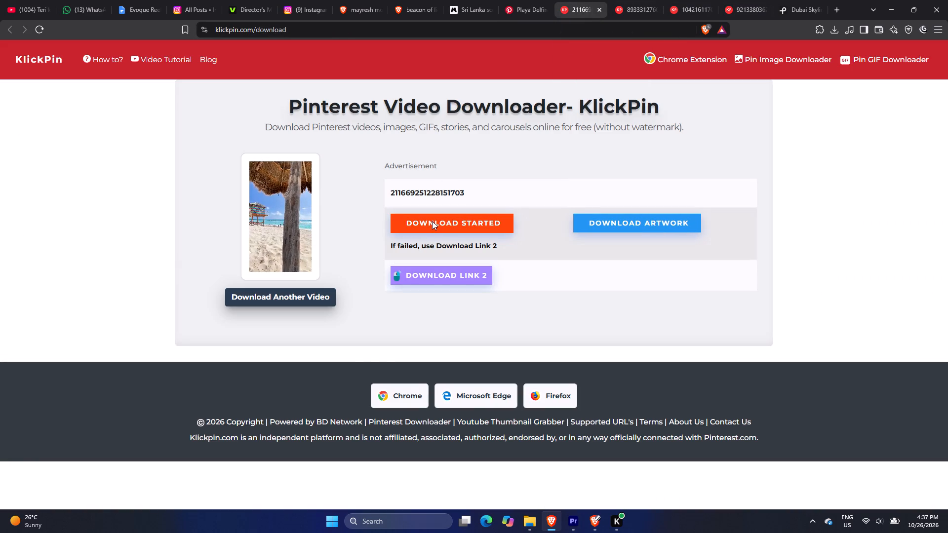
pyautogui.click(291, 359)
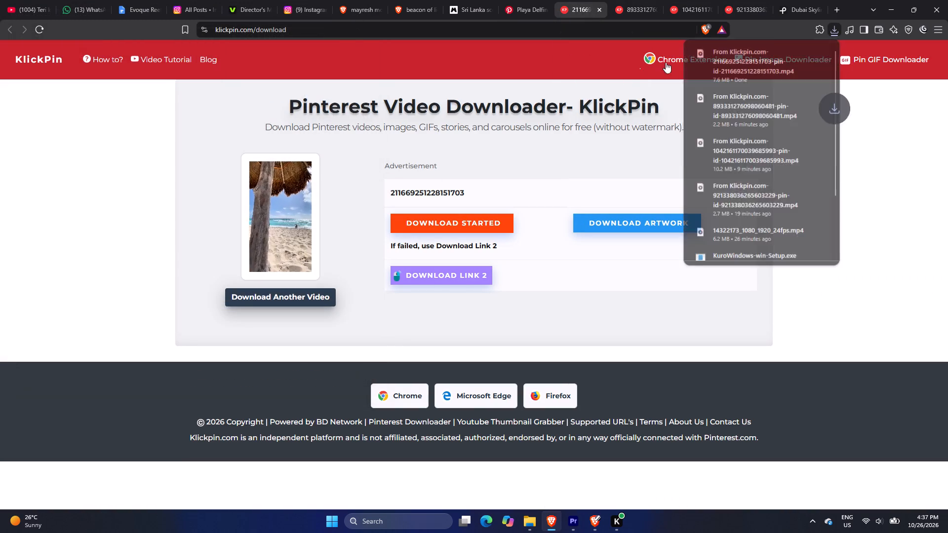
# Bring the downloaded Playa Delfines video into Premiere, placing it on V1 directly after the bridge clip.
pyautogui.moveTo(710, 56); pyautogui.dragTo(530, 498)
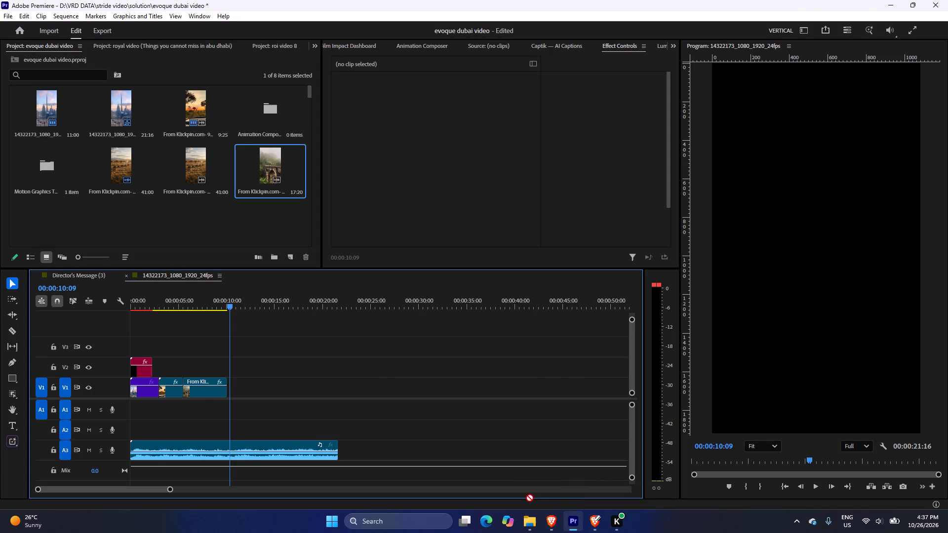
pyautogui.moveTo(530, 498); pyautogui.dragTo(228, 389)
# Trim the beach clip's start to about 00:00:15:22, where the open view of the sand and sea appears.
pyautogui.moveTo(231, 306); pyautogui.dragTo(253, 319)
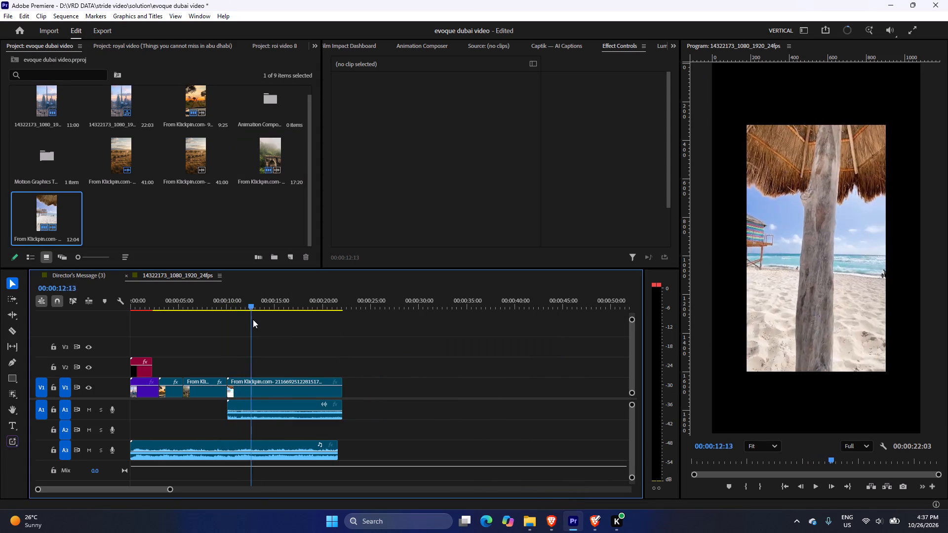
pyautogui.moveTo(253, 319); pyautogui.dragTo(285, 323)
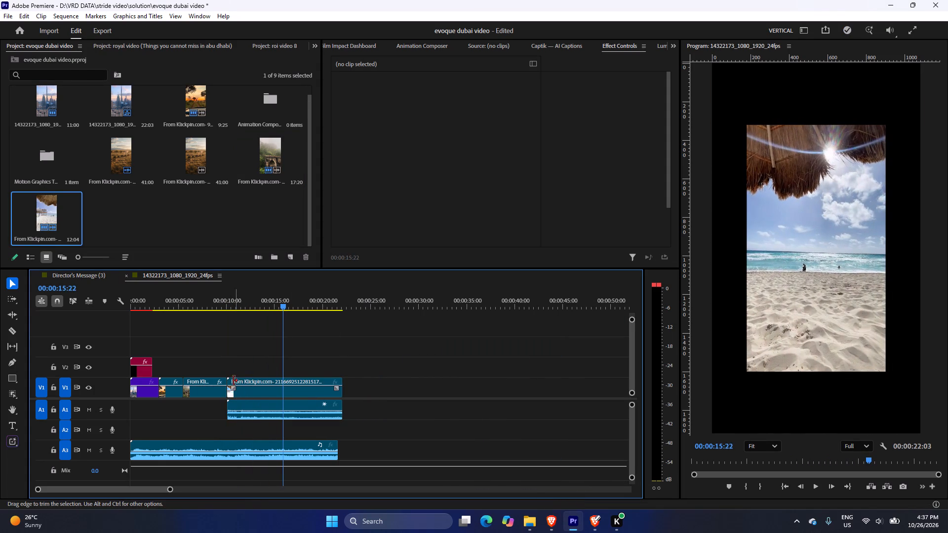
pyautogui.moveTo(231, 380); pyautogui.dragTo(285, 382)
# Delete the beach clip's audio from A1.
pyautogui.moveTo(379, 439); pyautogui.dragTo(328, 418)
pyautogui.press('Delete')
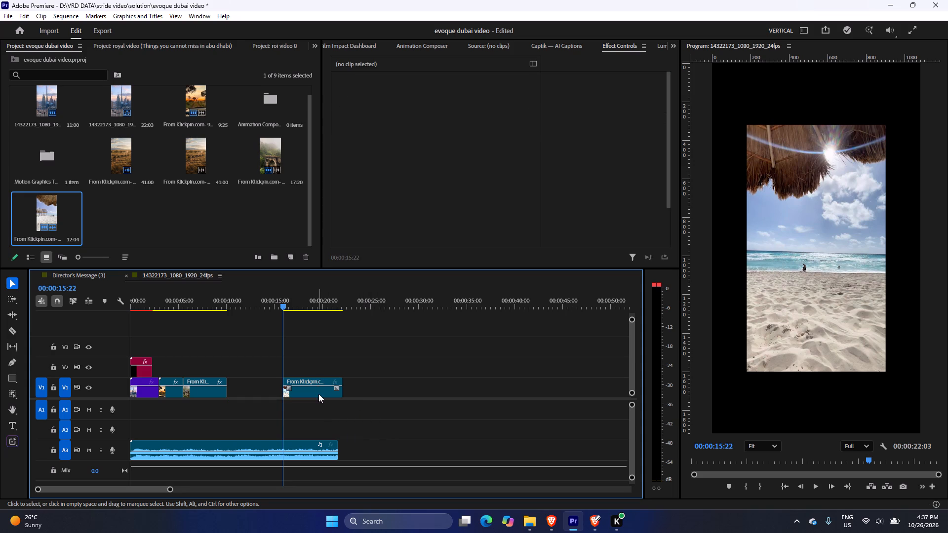
# Move the trimmed beach clip on V1 back against the end of the bridge clip and play the transition.
pyautogui.moveTo(318, 394); pyautogui.dragTo(266, 394)
pyautogui.moveTo(237, 304); pyautogui.dragTo(222, 305)
pyautogui.press('space')
pyautogui.press('space')
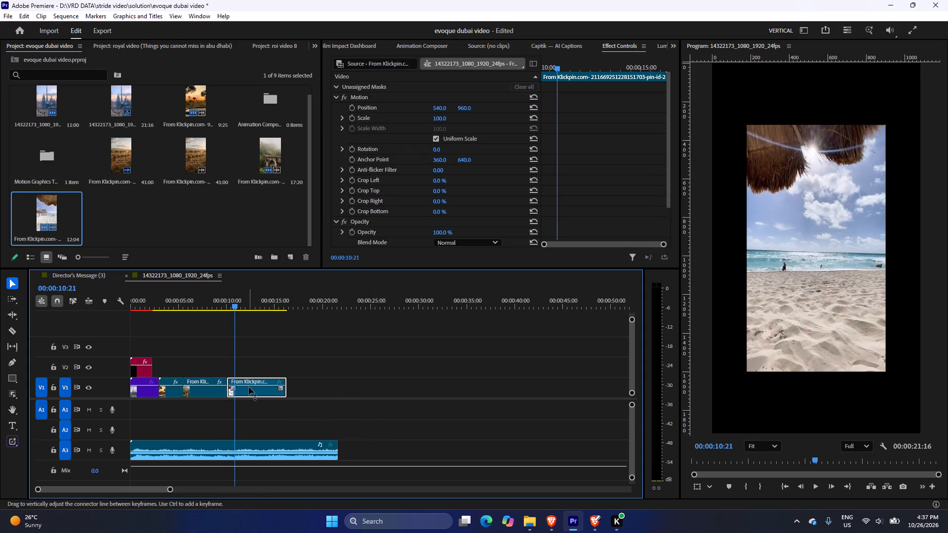
# Scale the beach clip to fill the vertical frame and play it back.
pyautogui.rightClick(248, 388)
pyautogui.click(275, 416)
pyautogui.press('space')
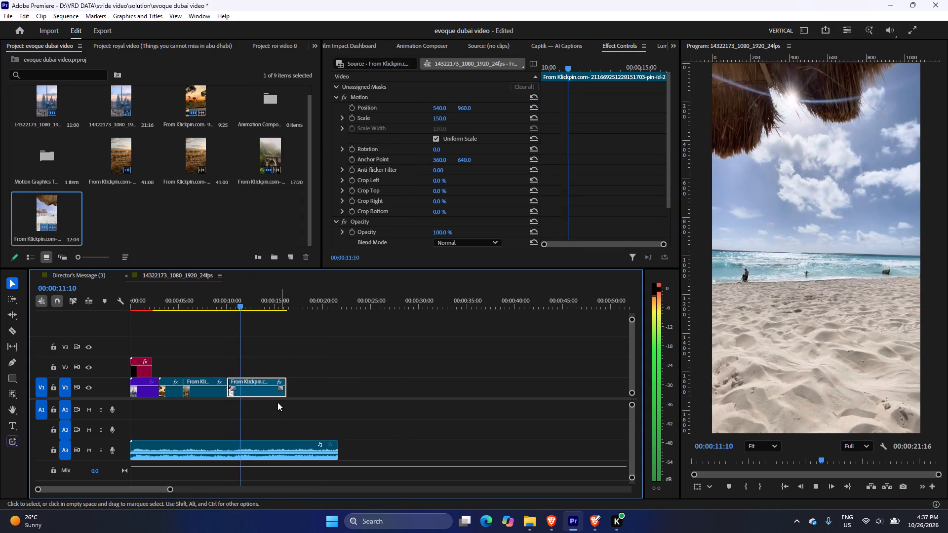
pyautogui.press('space')
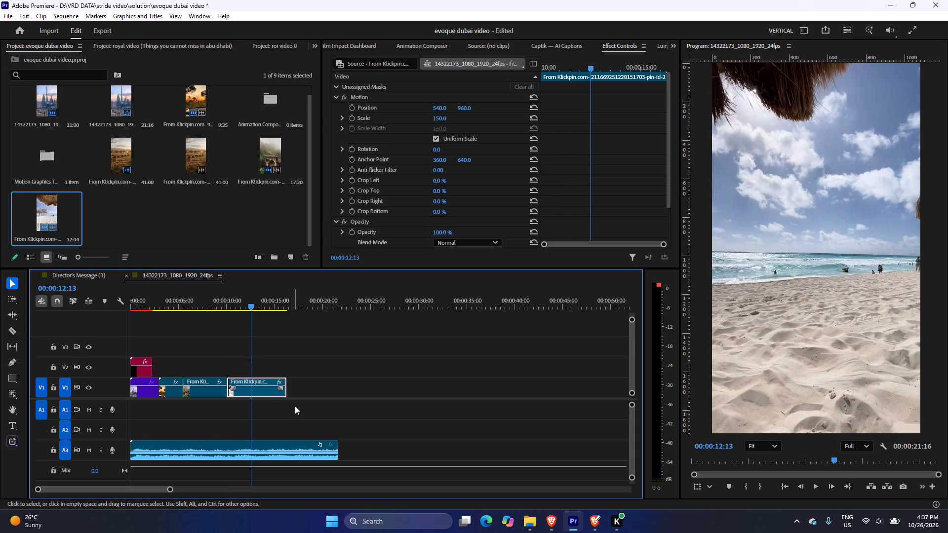
# Switch to the browser and check the scene durations around Mexico beaches in the Evoque Reel Script document.
pyautogui.click(547, 526)
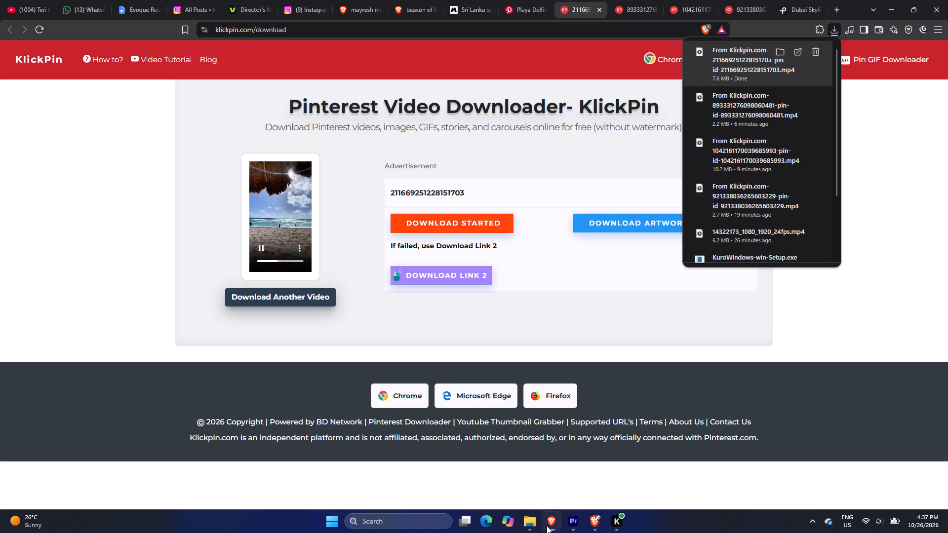
pyautogui.click(135, 0)
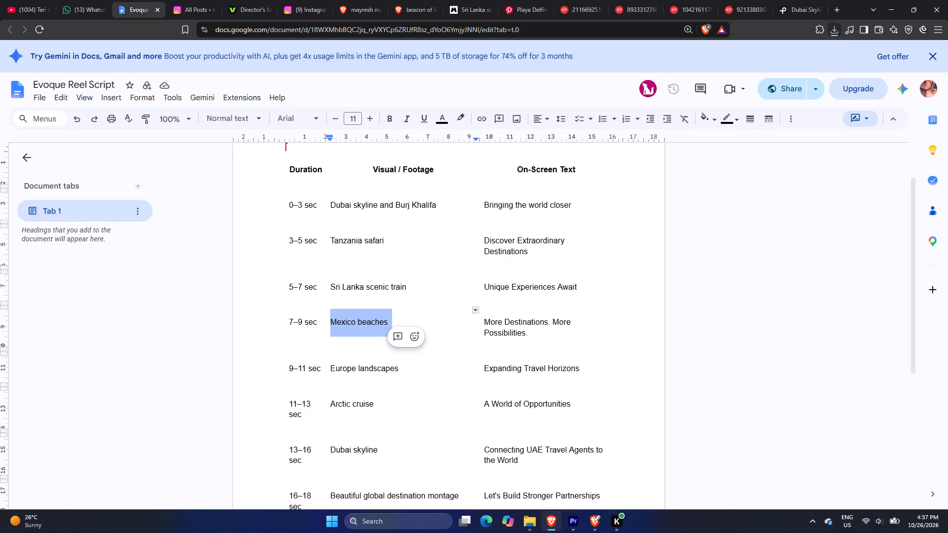
pyautogui.scroll(-1, 364, 356)
pyautogui.click(392, 345)
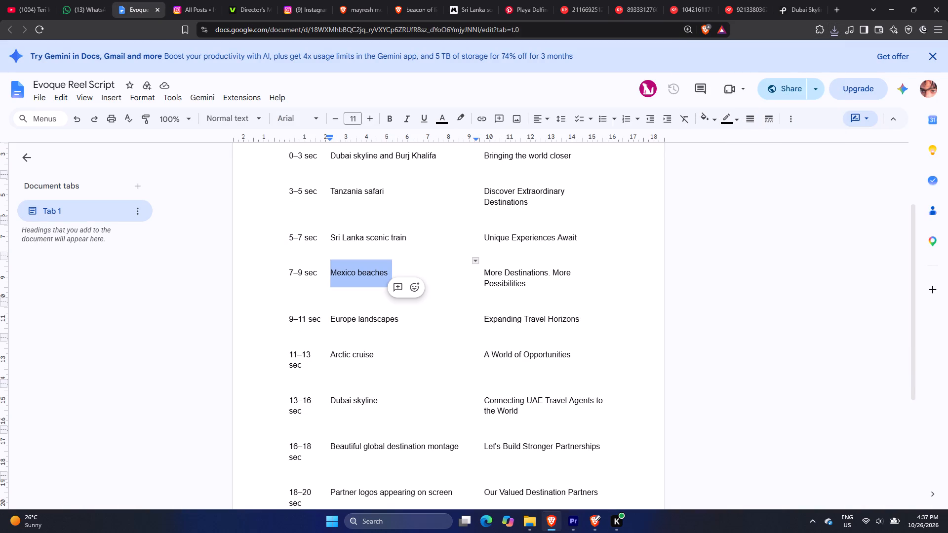
pyautogui.click(421, 330)
pyautogui.click(413, 266)
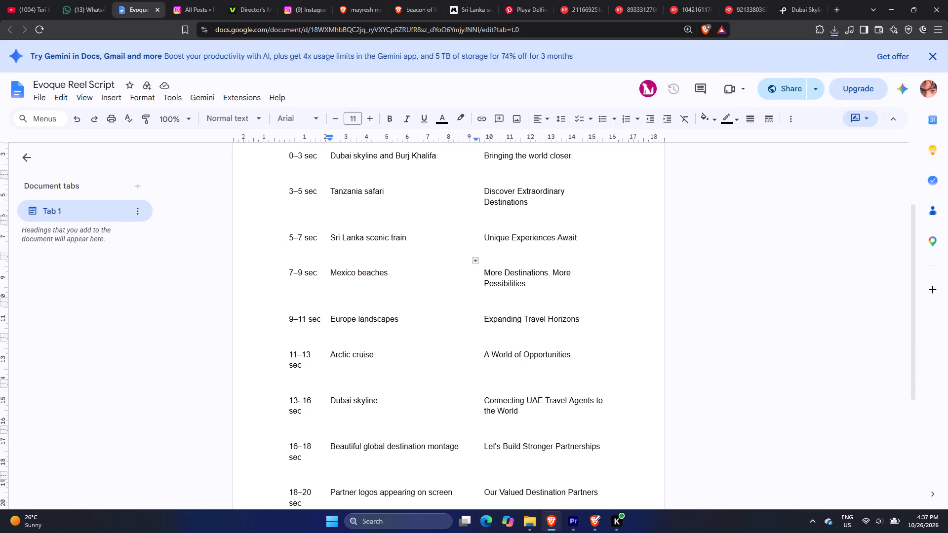
# Back in Premiere, trim the end of the train bridge clip on V1 to 00:00:07:17.
pyautogui.click(575, 522)
pyautogui.moveTo(204, 298); pyautogui.dragTo(194, 309)
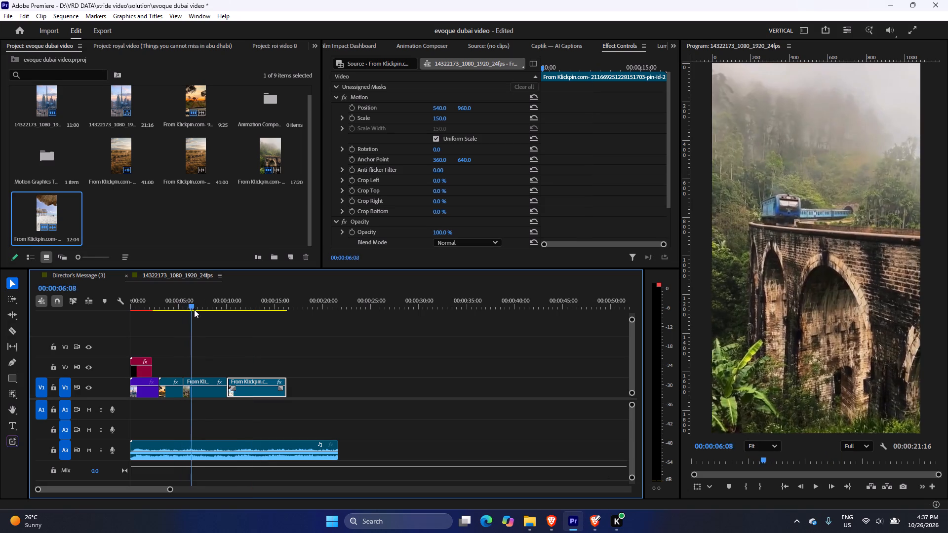
pyautogui.moveTo(194, 309); pyautogui.dragTo(206, 311)
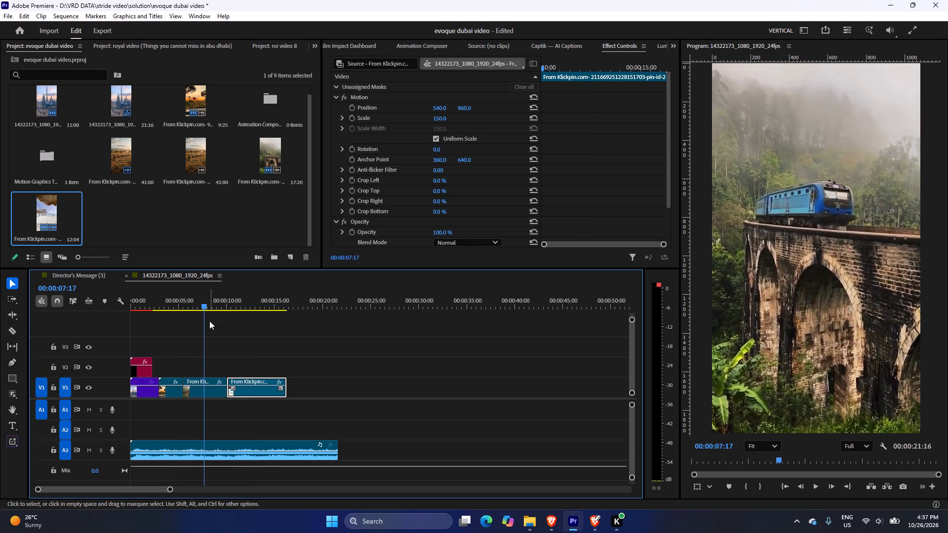
pyautogui.click(204, 394)
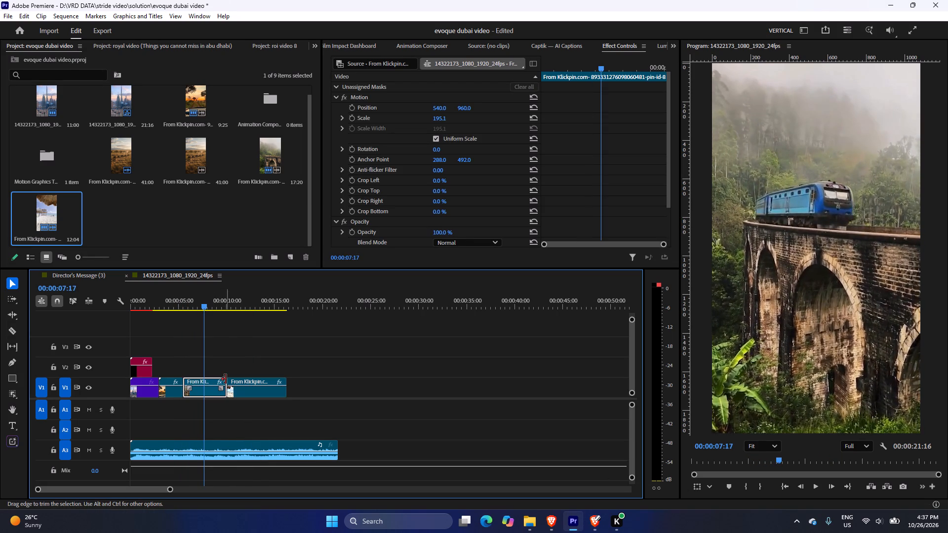
pyautogui.moveTo(226, 379); pyautogui.dragTo(205, 381)
# Move the beach clip on V1 back against the end of the shortened bridge clip.
pyautogui.moveTo(242, 393); pyautogui.dragTo(222, 393)
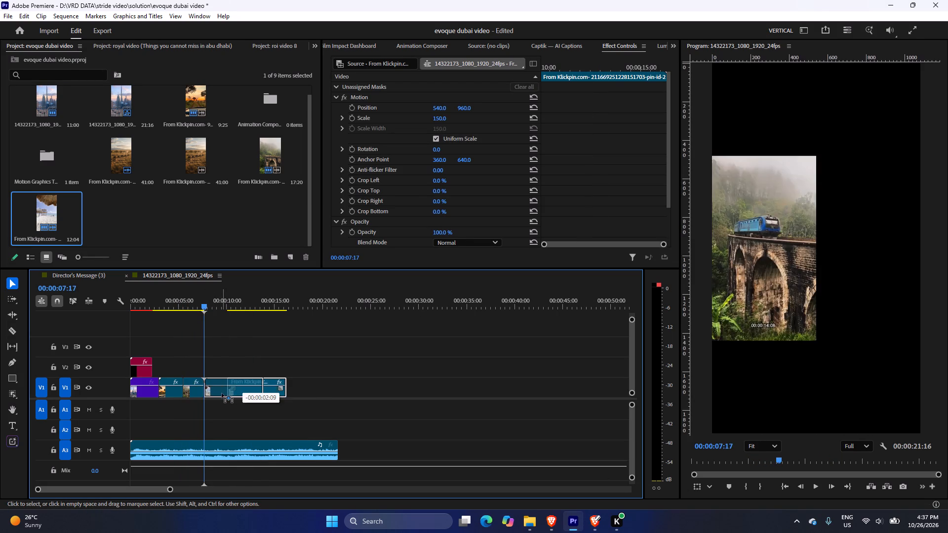
pyautogui.moveTo(222, 393); pyautogui.dragTo(222, 395)
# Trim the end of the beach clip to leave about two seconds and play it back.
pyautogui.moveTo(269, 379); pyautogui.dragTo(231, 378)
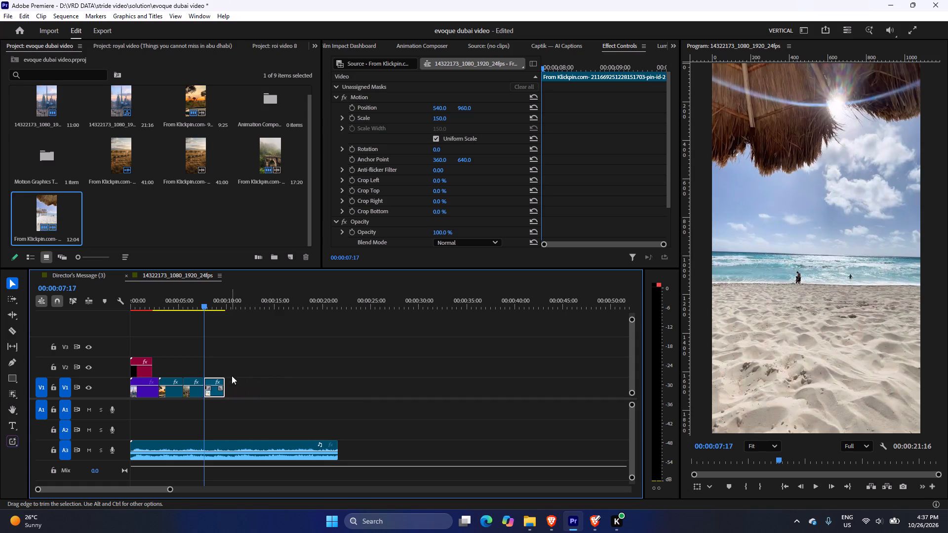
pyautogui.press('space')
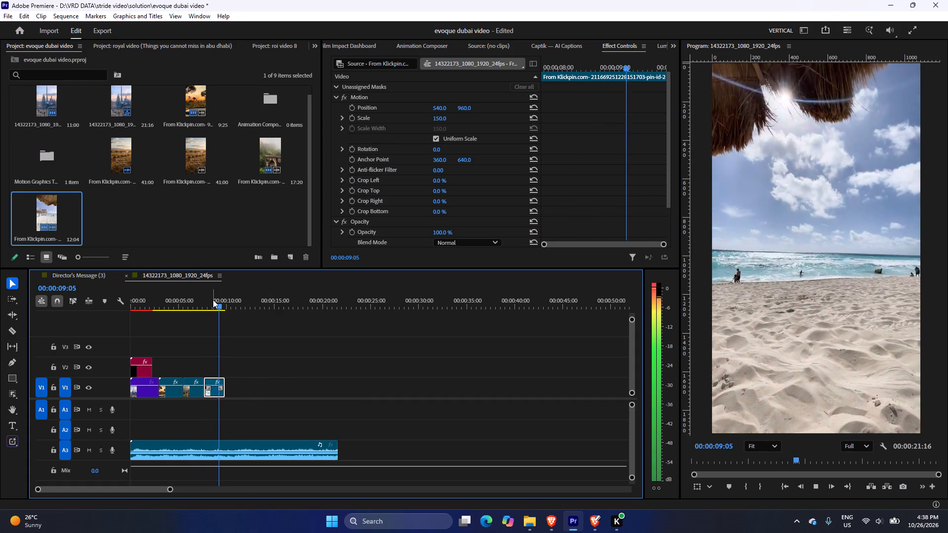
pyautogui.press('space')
# Extend the end of the beach clip on V1 to 00:00:11:00, for a duration of 00:00:03:07.
pyautogui.moveTo(227, 305); pyautogui.dragTo(234, 306)
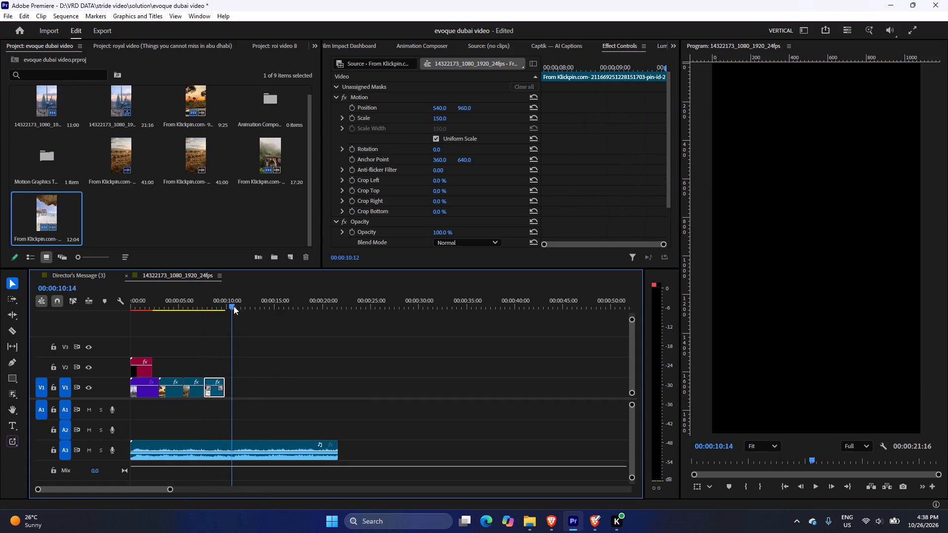
pyautogui.moveTo(234, 306); pyautogui.dragTo(237, 307)
pyautogui.moveTo(229, 383); pyautogui.dragTo(237, 386)
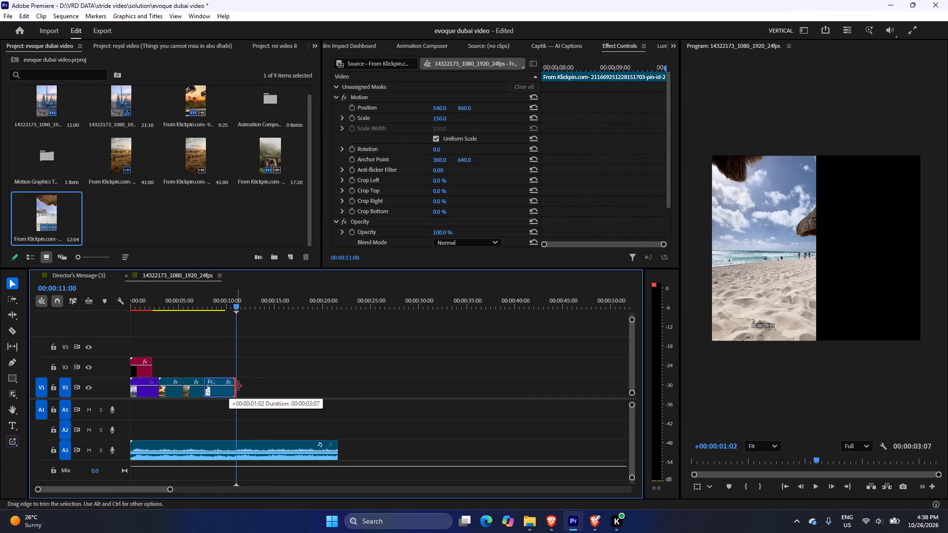
# Check the Mexico beaches timing in the Evoque Reel Script, and shorten the beach clip on V1 to end at about 00:00:10:00.
pyautogui.moveTo(237, 386); pyautogui.dragTo(241, 387)
pyautogui.click(551, 520)
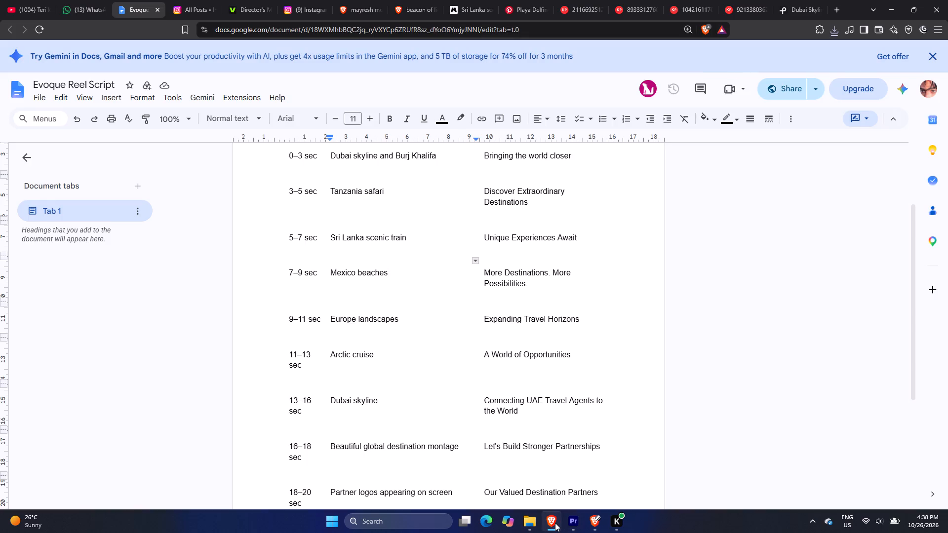
pyautogui.click(555, 523)
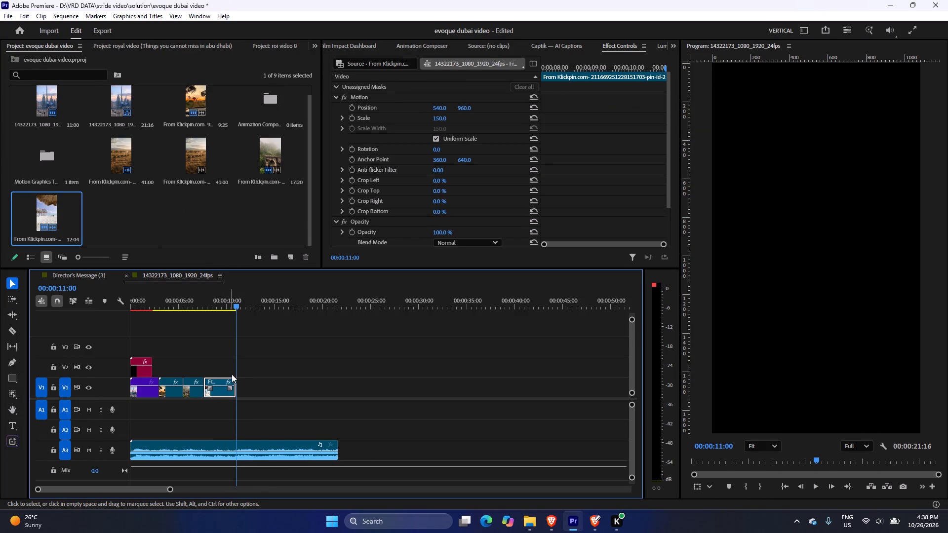
pyautogui.moveTo(239, 381); pyautogui.dragTo(230, 382)
pyautogui.moveTo(231, 296); pyautogui.dragTo(224, 296)
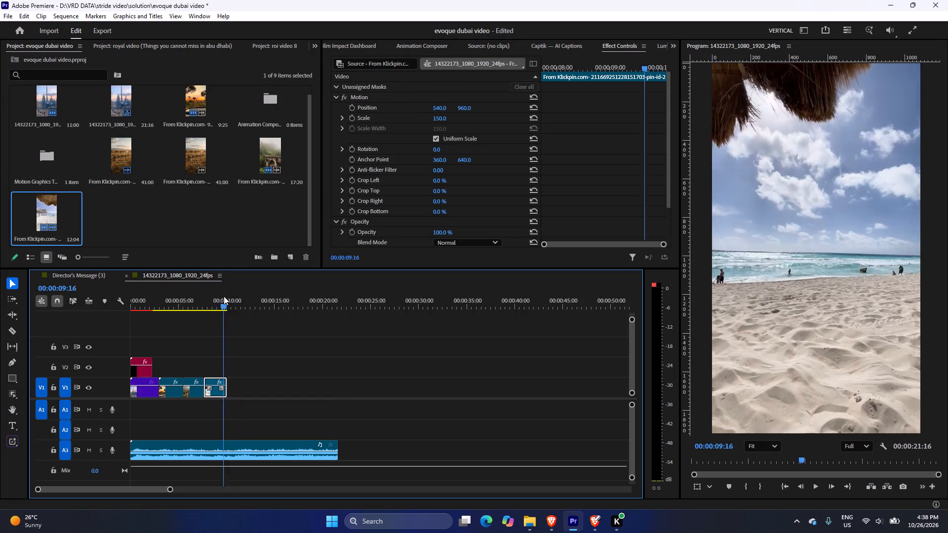
pyautogui.moveTo(224, 296); pyautogui.dragTo(226, 297)
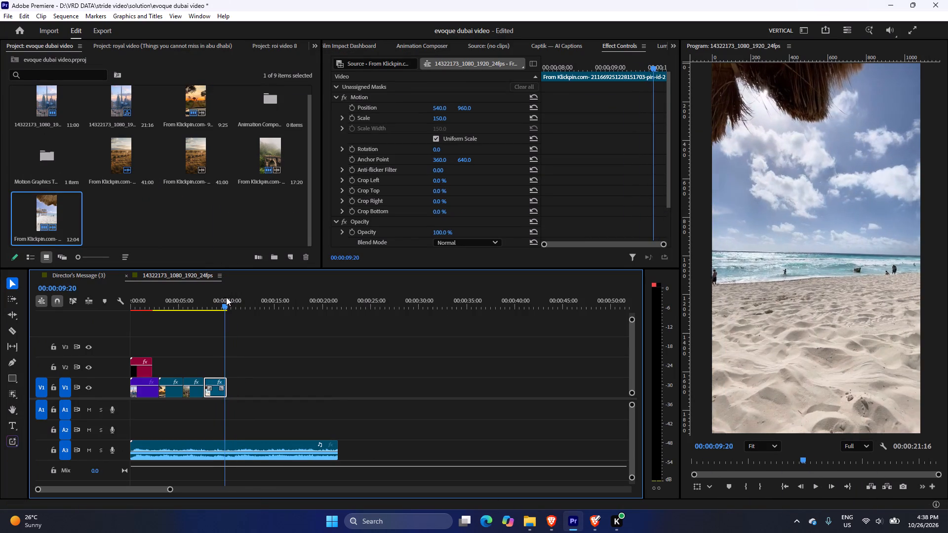
pyautogui.moveTo(226, 297); pyautogui.dragTo(204, 302)
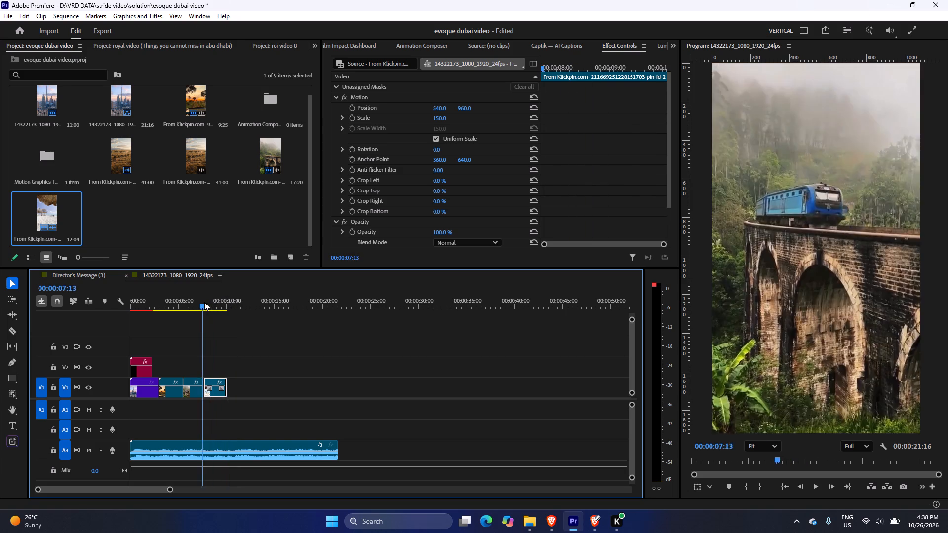
pyautogui.moveTo(204, 302); pyautogui.dragTo(237, 308)
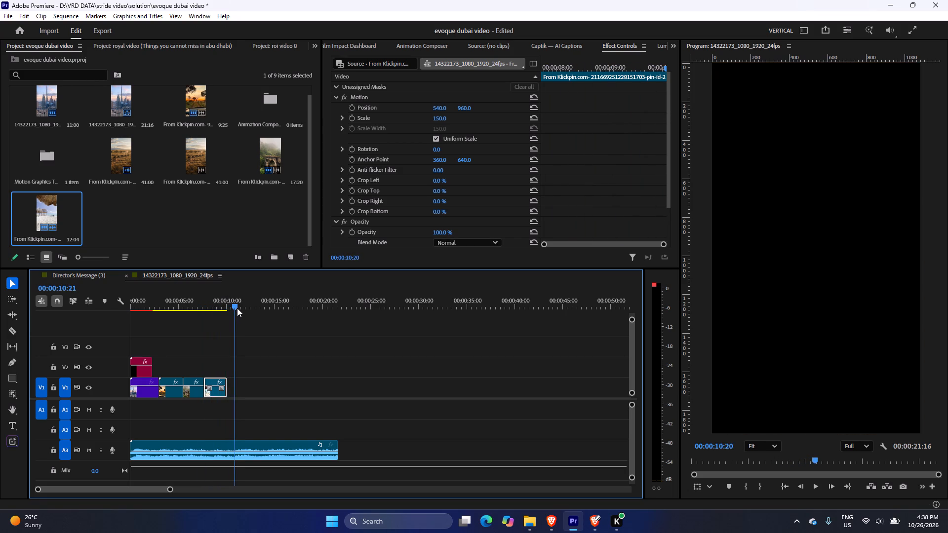
pyautogui.moveTo(237, 308); pyautogui.dragTo(240, 309)
pyautogui.click(259, 351)
# Switch to the Brave browser window.
pyautogui.click(554, 527)
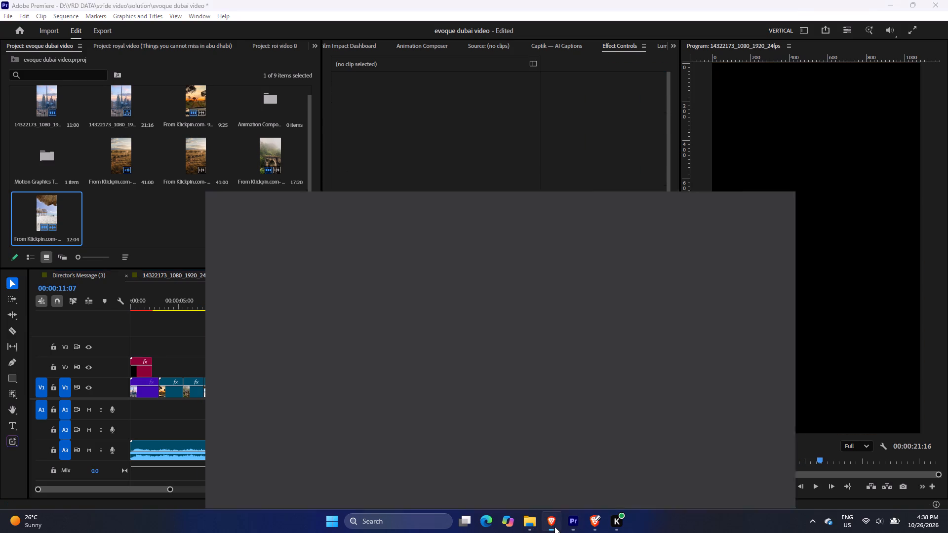
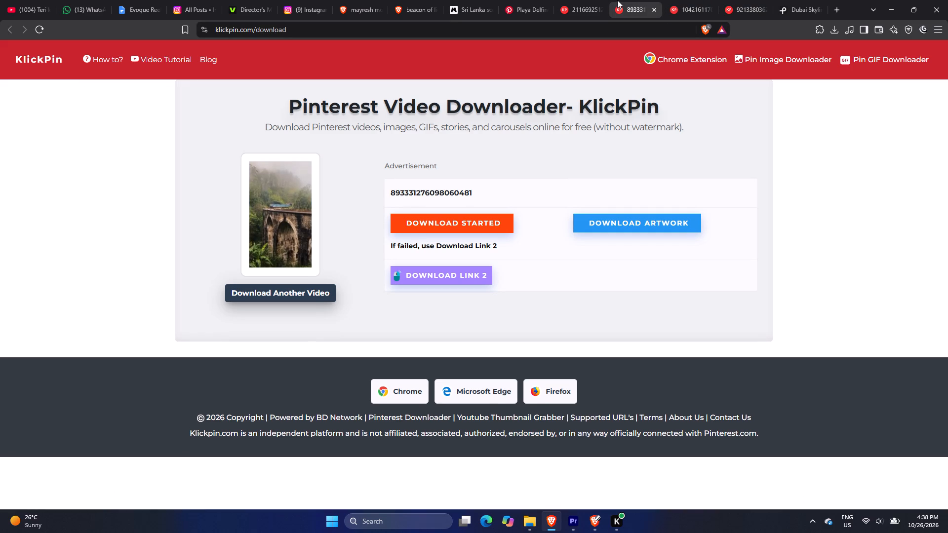
# Check the open browser pages, going back from the KlickPin downloads to the Playa Delfines beach video on Pinterest.
pyautogui.click(576, 11)
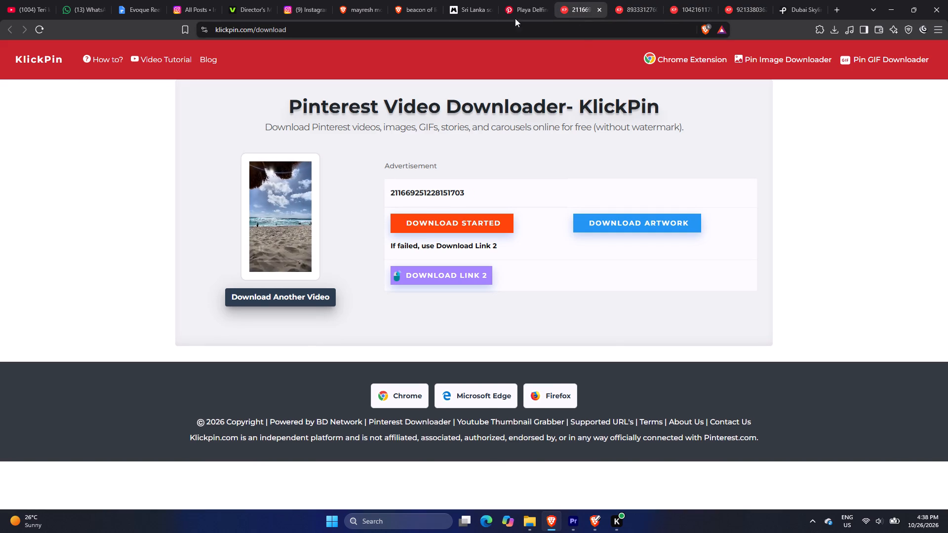
pyautogui.click(507, 8)
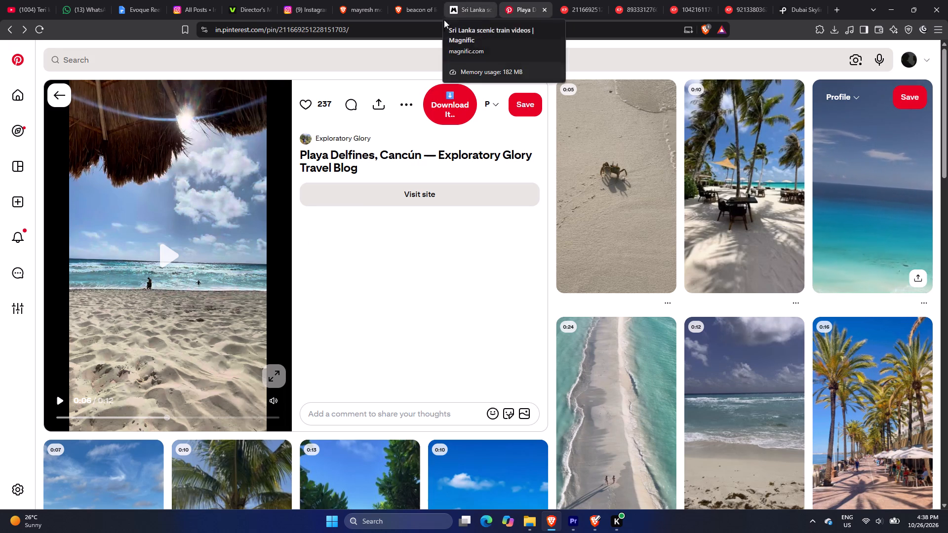
# Search Pinterest in the browser for "Europe landscapes" to find footage for the Europe scene.
pyautogui.click(208, 62)
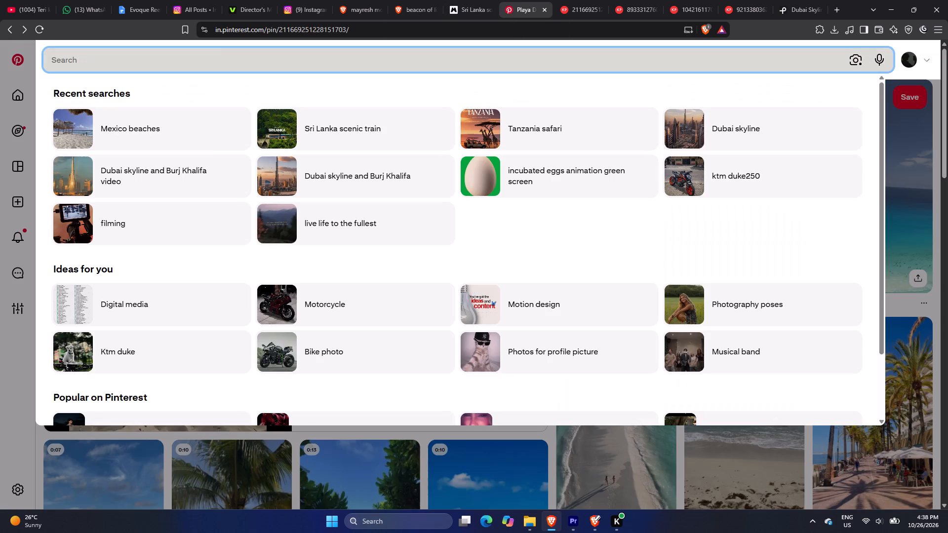
pyautogui.hotkey('ctrl', 'v')
pyautogui.press('Return')
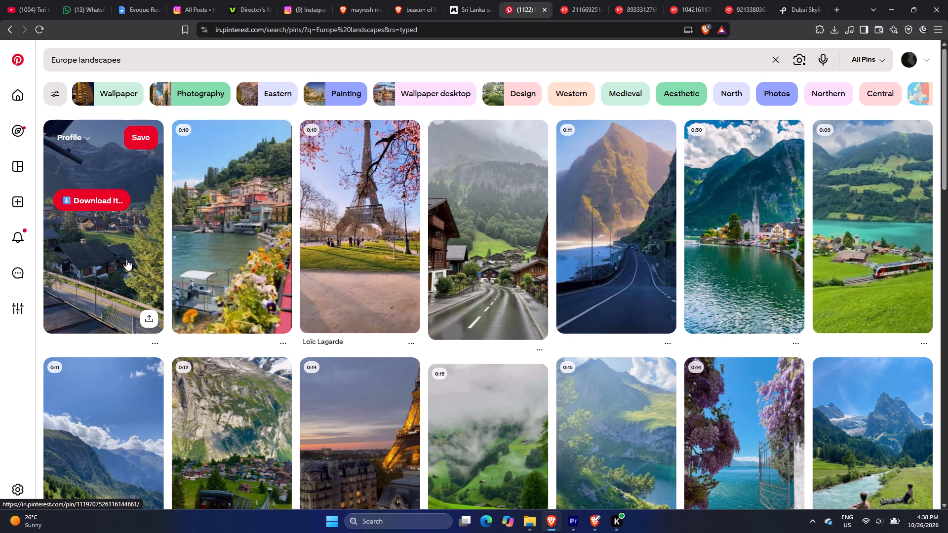
# Preview the Swiss mountain village video and the Varenna, Lake Como video, returning to the Europe landscapes results after each.
pyautogui.click(64, 270)
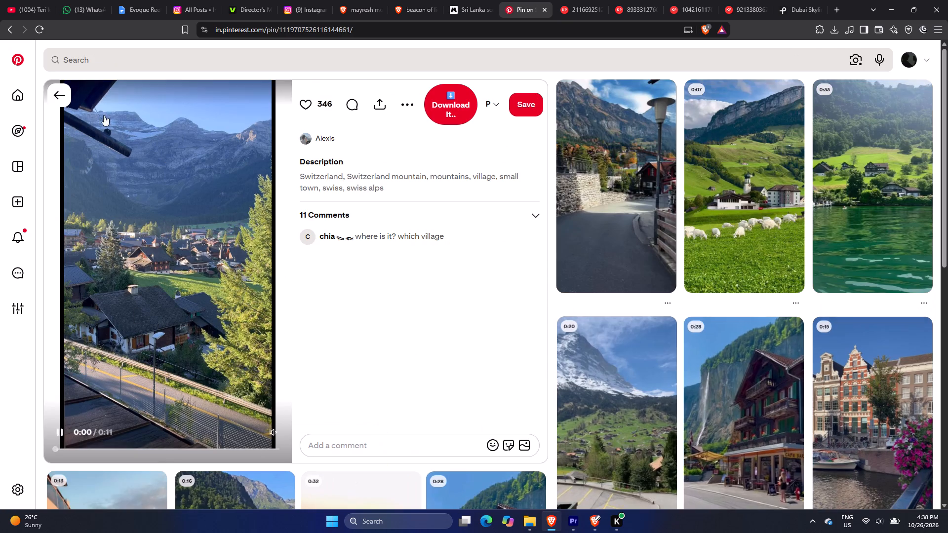
pyautogui.click(66, 101)
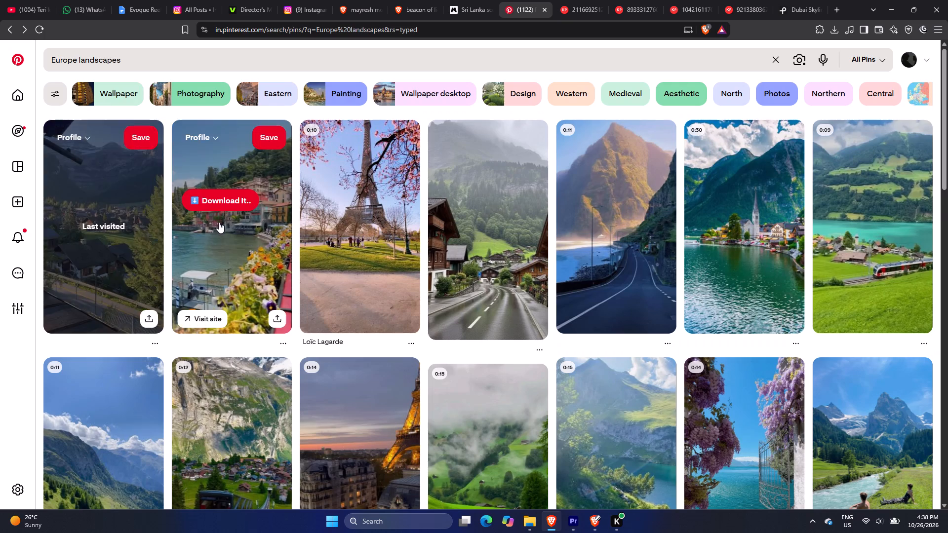
pyautogui.click(222, 224)
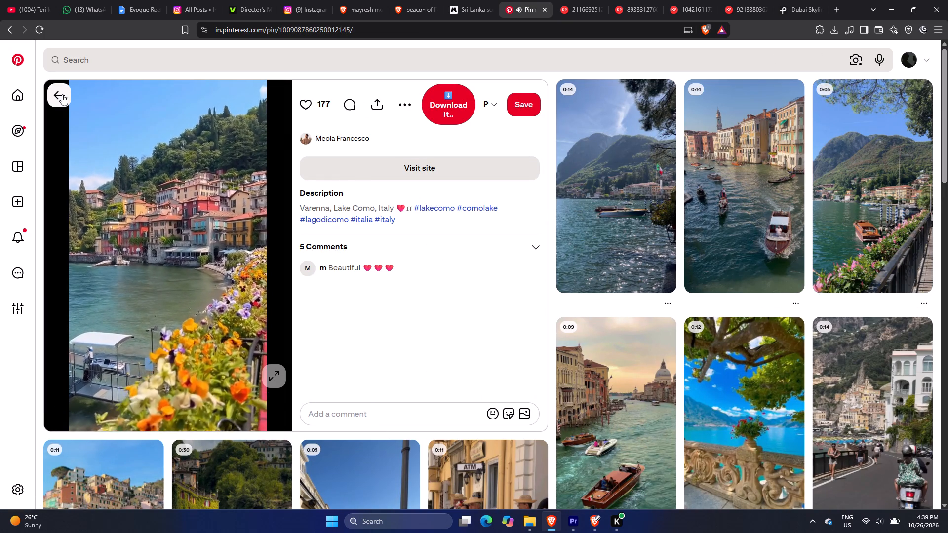
pyautogui.click(60, 82)
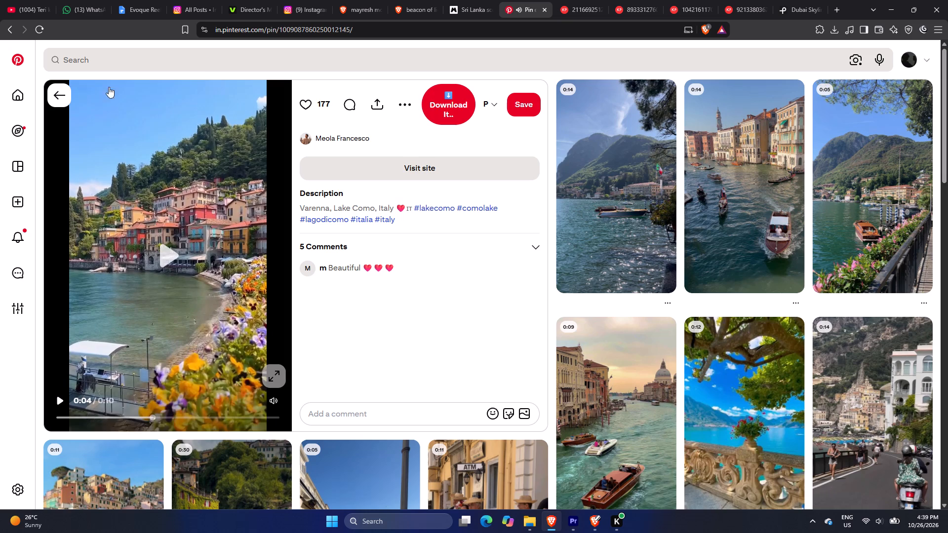
pyautogui.click(52, 97)
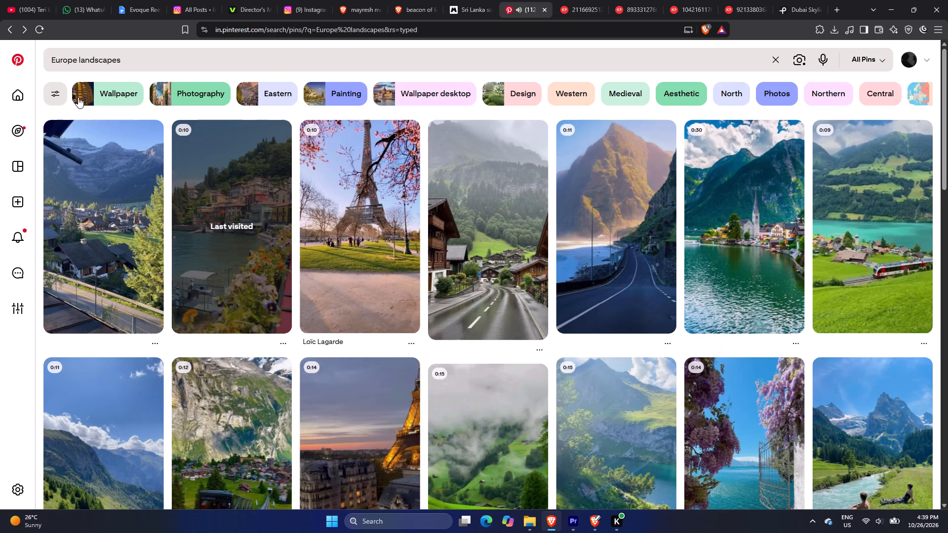
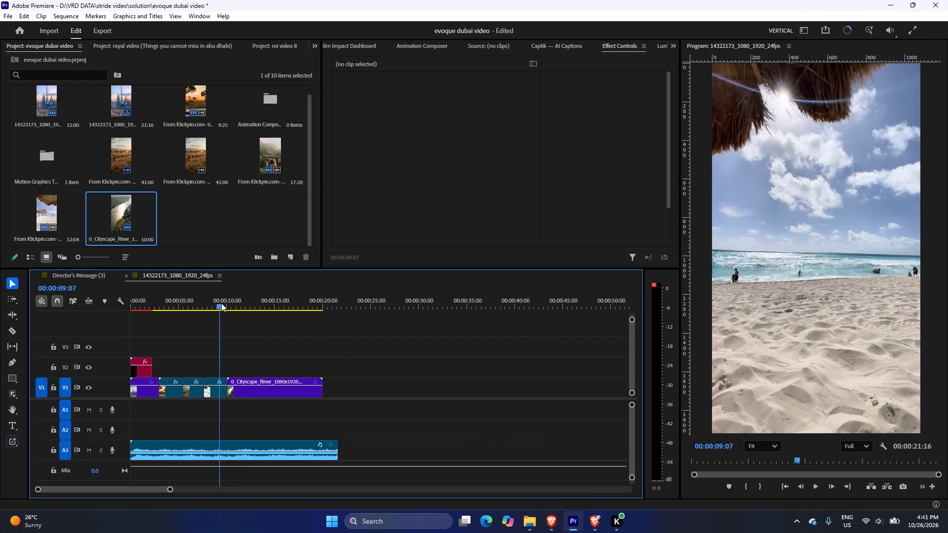
pyautogui.press('space')
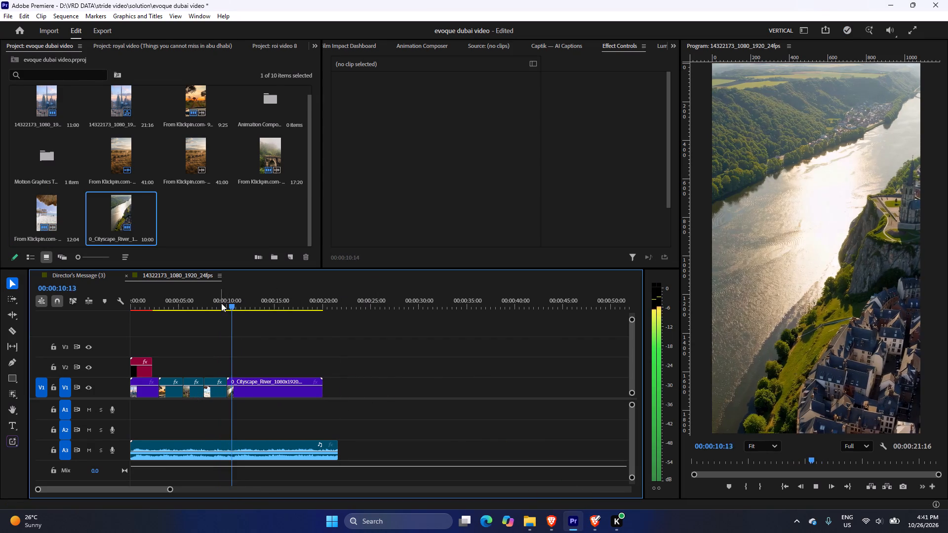
pyautogui.press('space')
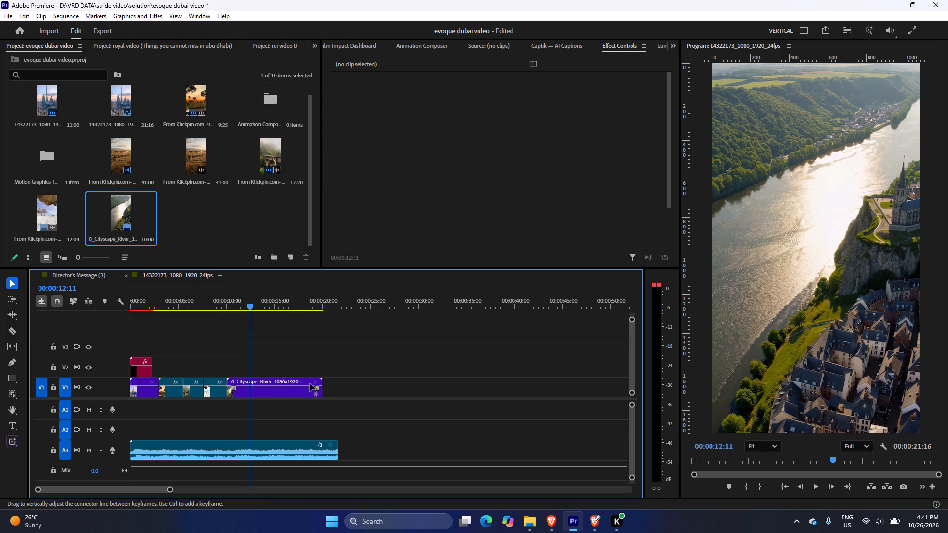
pyautogui.moveTo(330, 380); pyautogui.dragTo(257, 378)
pyautogui.click(277, 375)
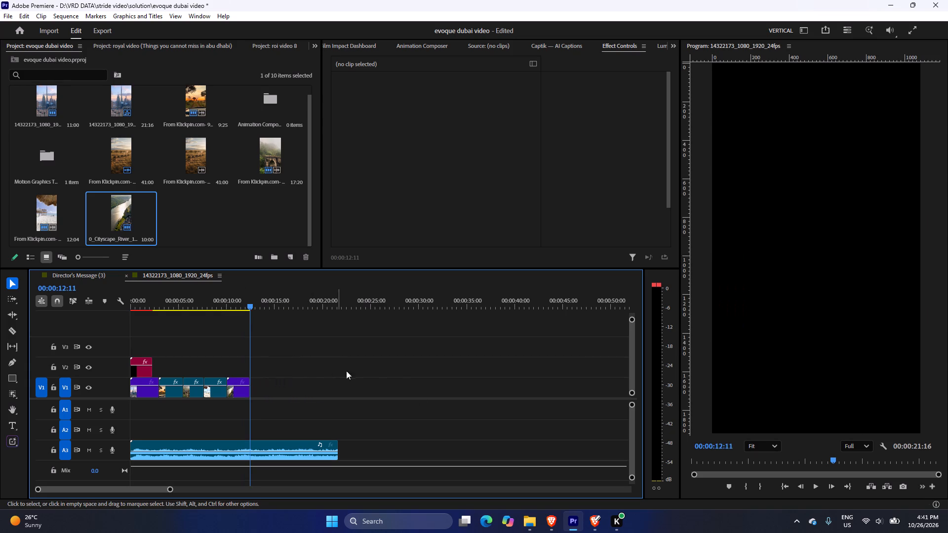
# Copy the 11–13 sec scene text "Arctic cruise" from the Evoque Reel Script in the browser and search Pinterest for it.
pyautogui.click(551, 519)
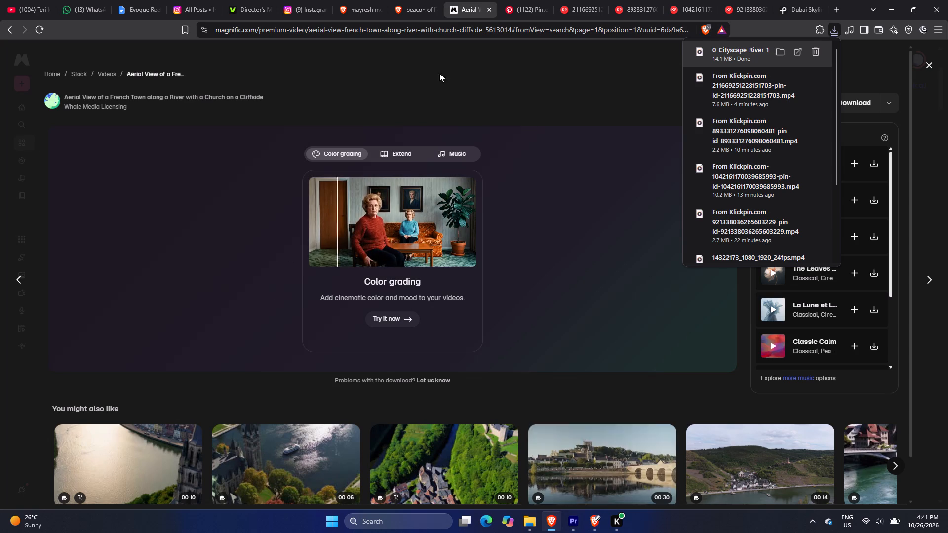
pyautogui.click(139, 0)
pyautogui.click(438, 307)
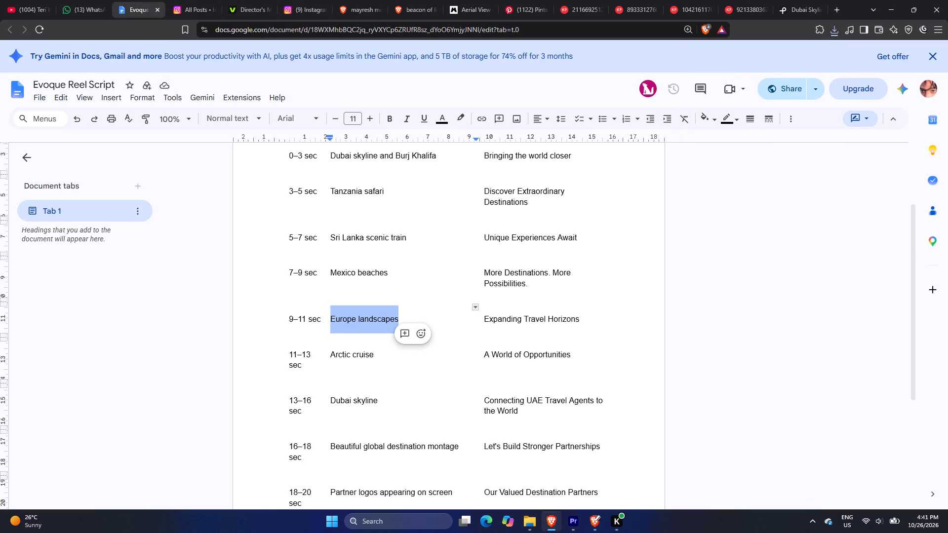
pyautogui.scroll(-2, 438, 307)
pyautogui.moveTo(329, 258); pyautogui.dragTo(376, 256)
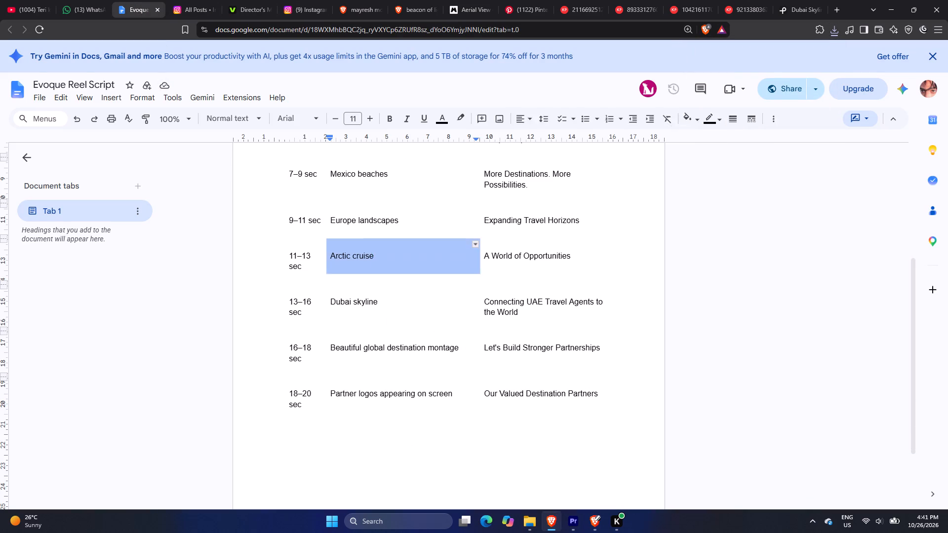
pyautogui.moveTo(376, 256); pyautogui.dragTo(373, 255)
pyautogui.hotkey('ctrl', 'c')
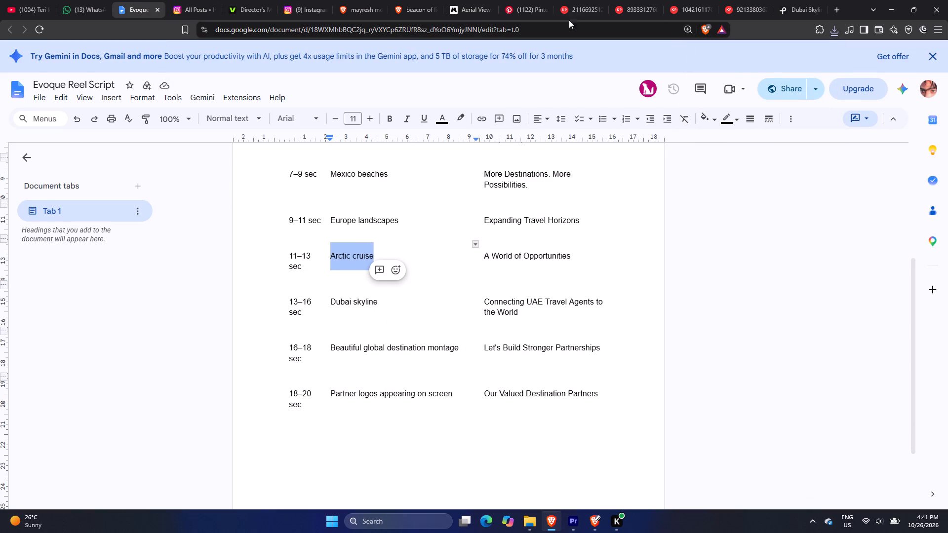
pyautogui.click(530, 0)
pyautogui.click(352, 58)
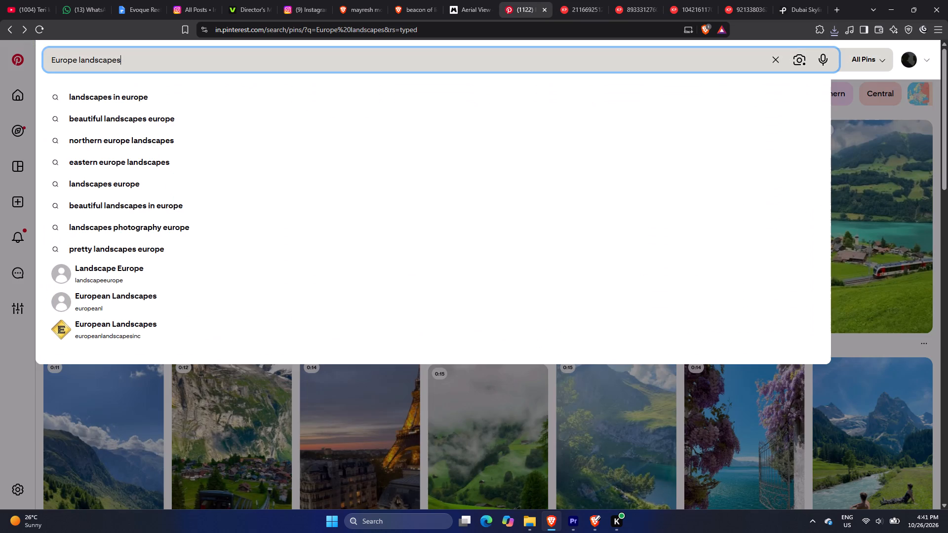
pyautogui.hotkey('ctrl', 'a')
pyautogui.hotkey('ctrl', 'v')
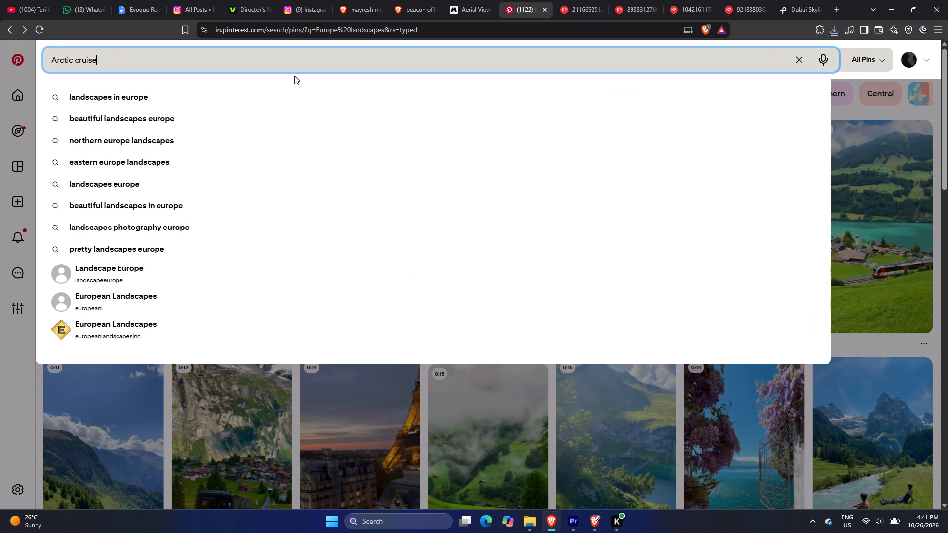
pyautogui.press('Return')
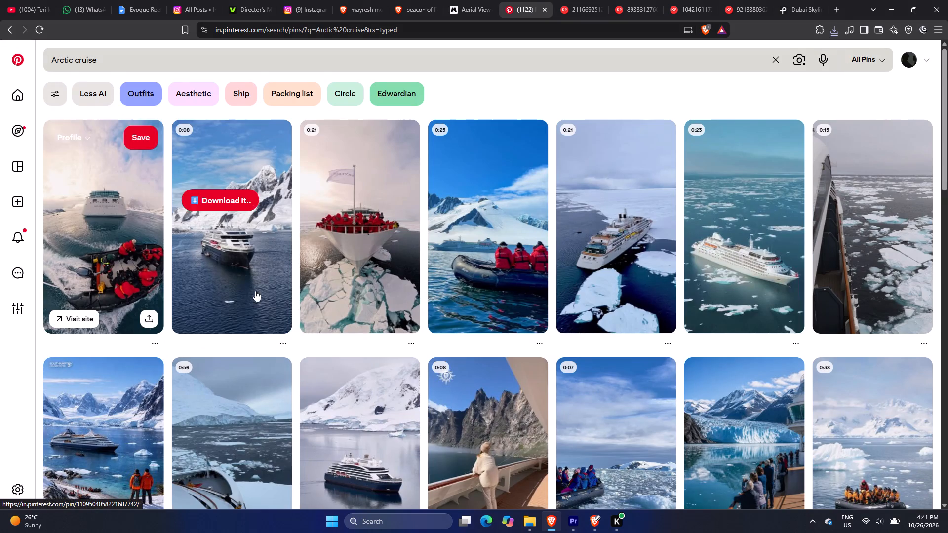
# Preview the Ultimate Antarctica Adventures ship video and browse the other Arctic cruise results for suitable footage.
pyautogui.click(249, 270)
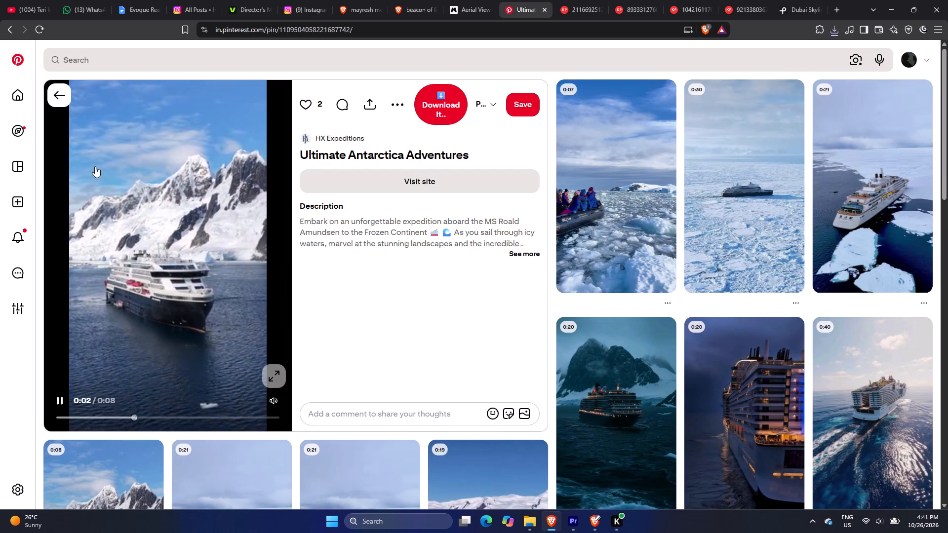
pyautogui.click(59, 97)
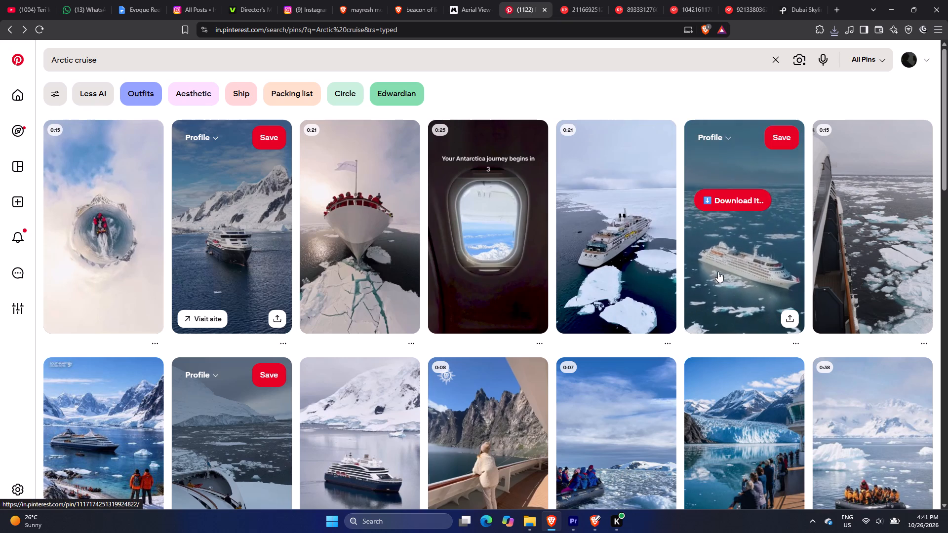
pyautogui.scroll(-4, 832, 273)
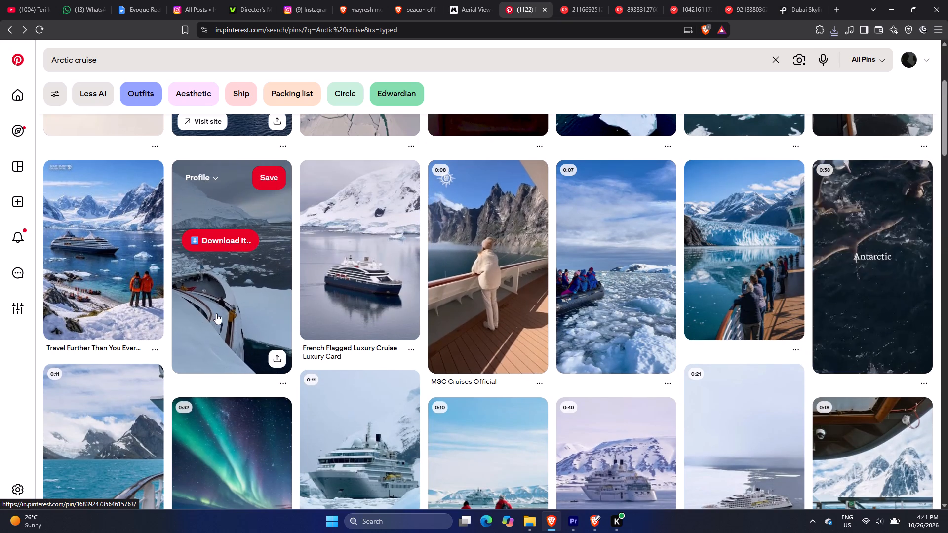
pyautogui.scroll(2, 534, 414)
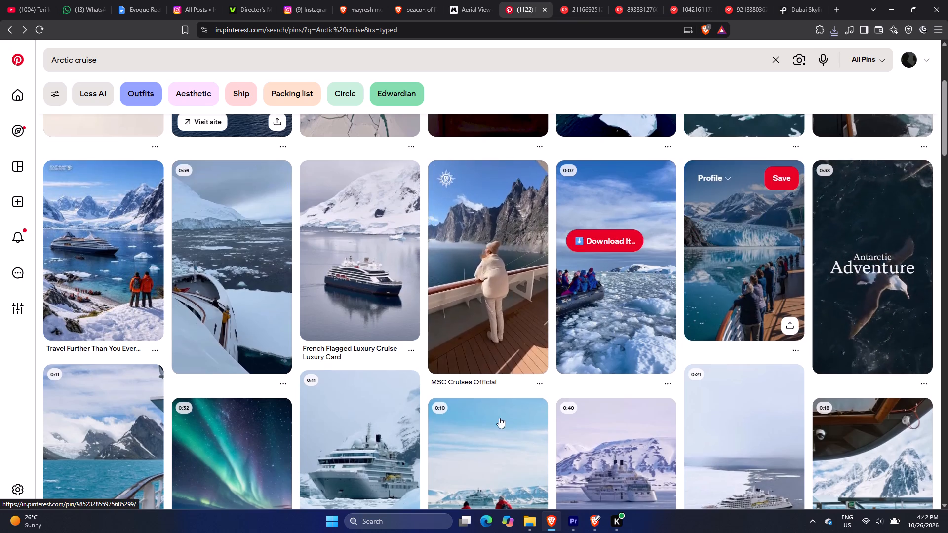
pyautogui.scroll(4, 499, 418)
# Open the Ultimate Antarctica Adventures ship video on Pinterest and save it through KlickPin to the Downloads folder.
pyautogui.click(249, 261)
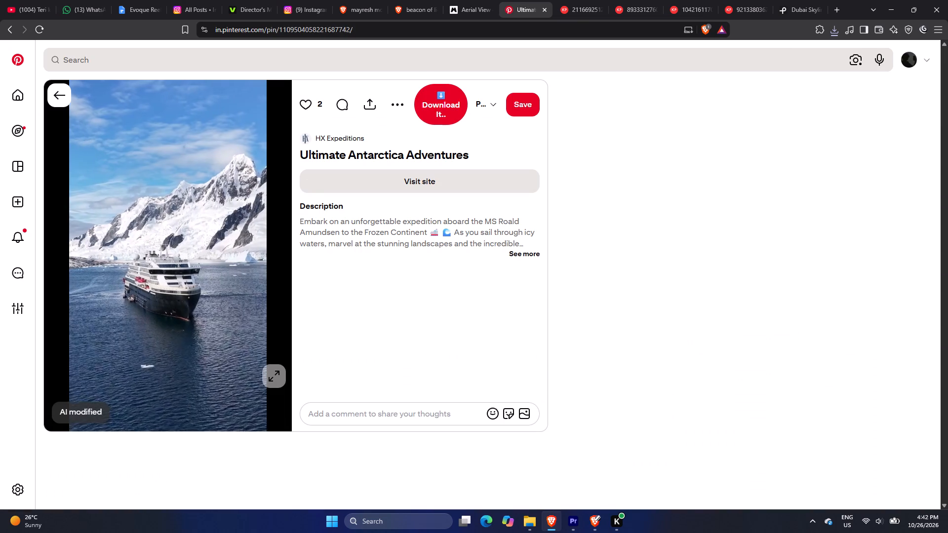
pyautogui.click(437, 96)
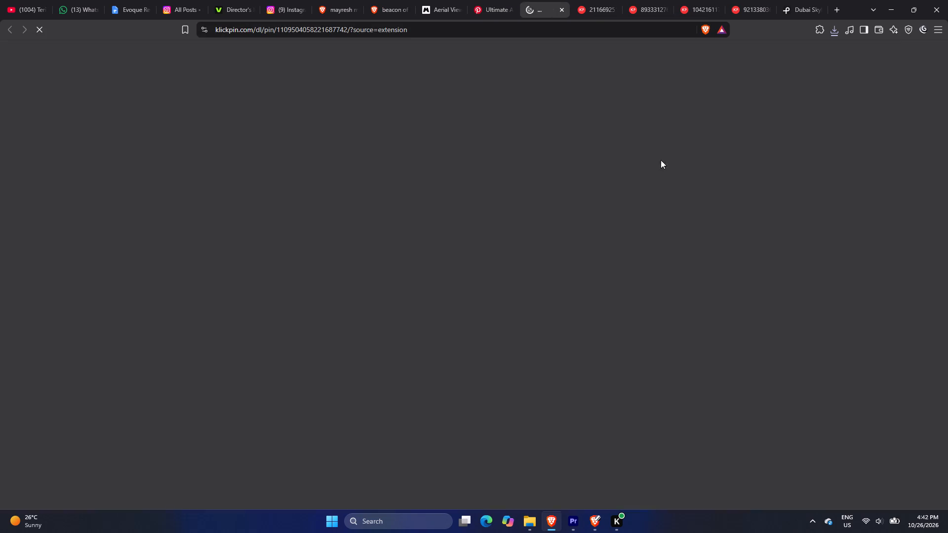
pyautogui.click(438, 229)
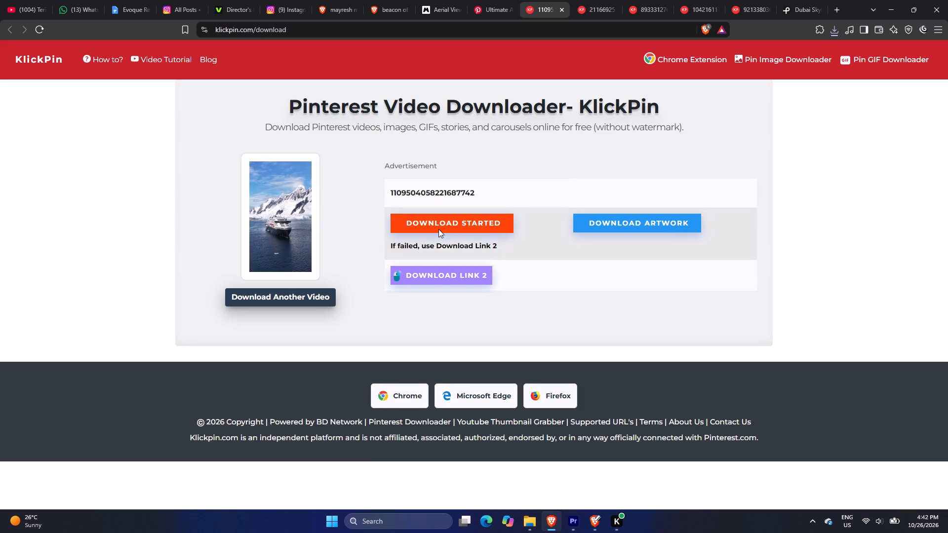
pyautogui.click(463, 223)
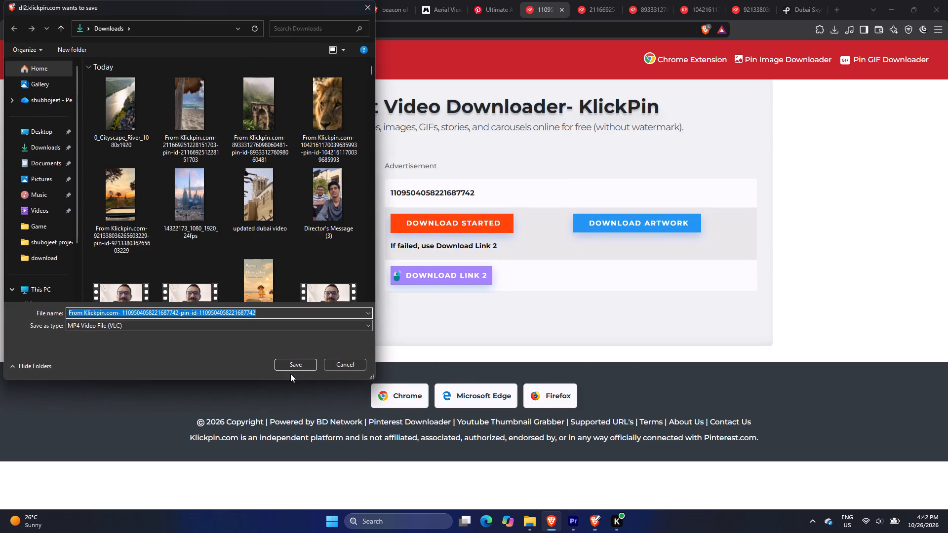
pyautogui.click(290, 368)
# Bring the downloaded ship video into Premiere and place it on V1 directly after the Cityscape River clip at 00:00:12:11.
pyautogui.moveTo(737, 59); pyautogui.dragTo(709, 532)
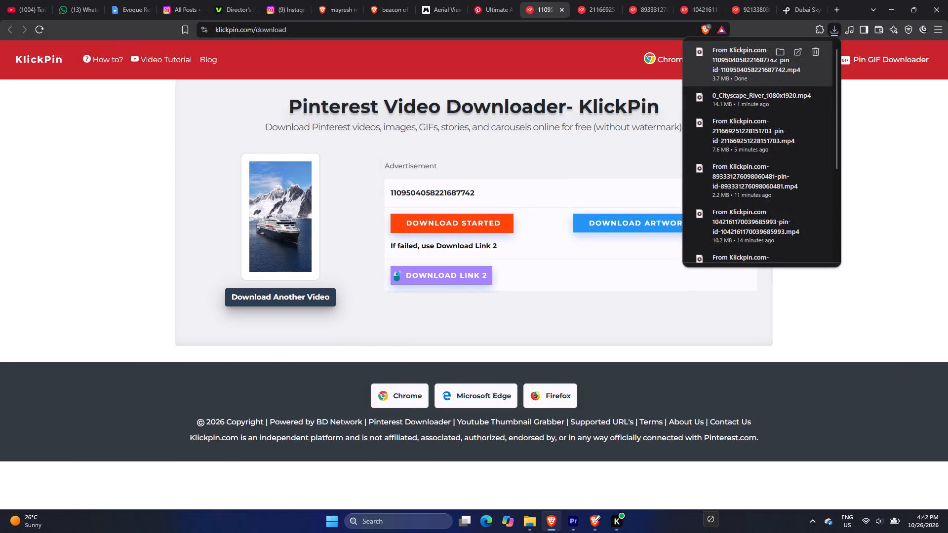
pyautogui.moveTo(709, 532); pyautogui.dragTo(253, 385)
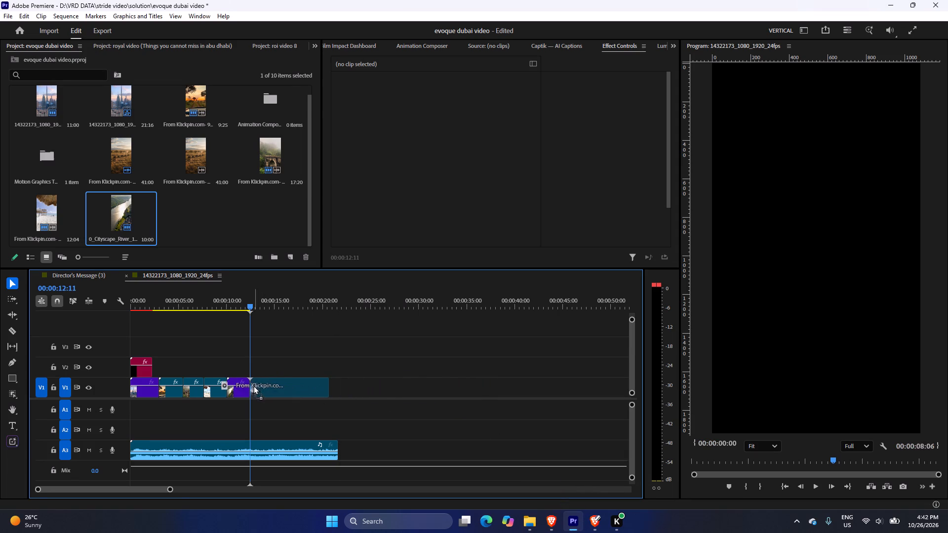
pyautogui.moveTo(253, 385); pyautogui.dragTo(251, 384)
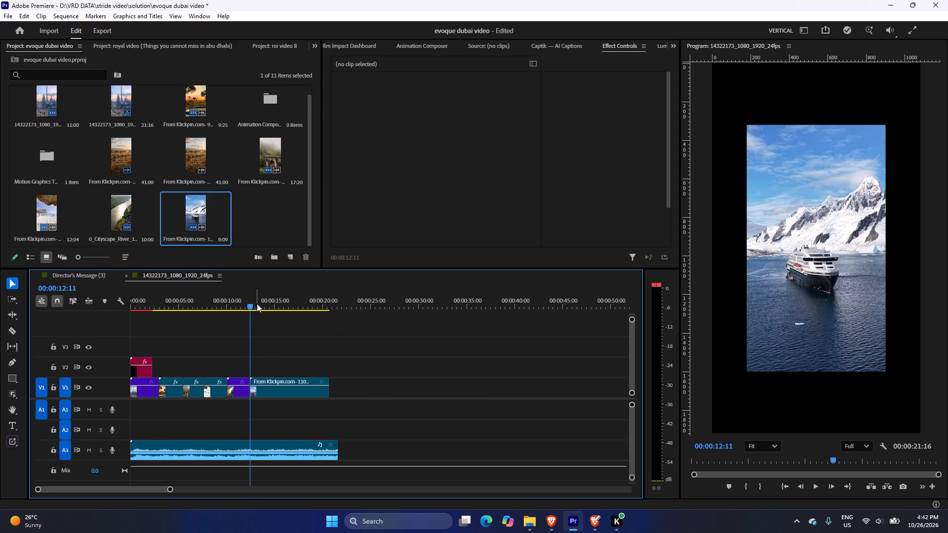
# Play the ship clip to choose its out point and trim its end to 00:00:14:13.
pyautogui.press('space')
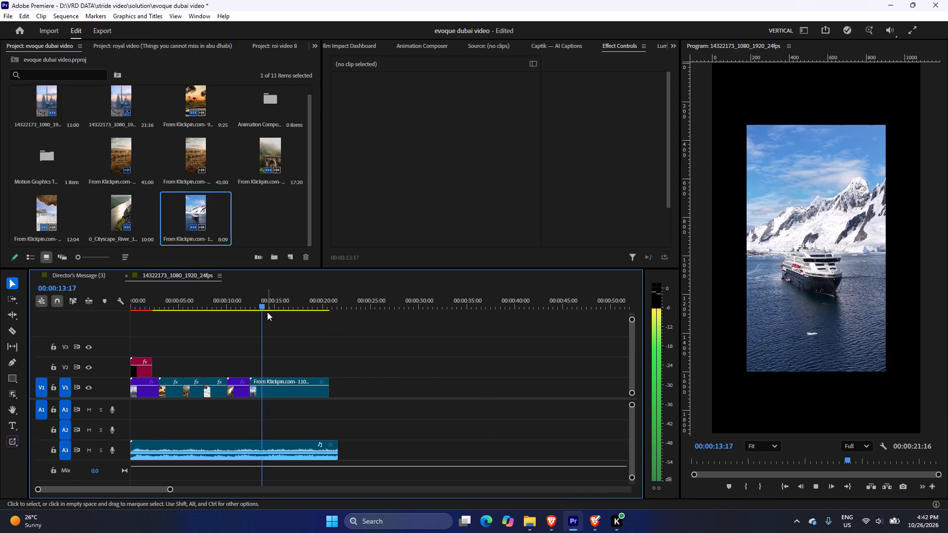
pyautogui.press('space')
pyautogui.moveTo(335, 384); pyautogui.dragTo(309, 383)
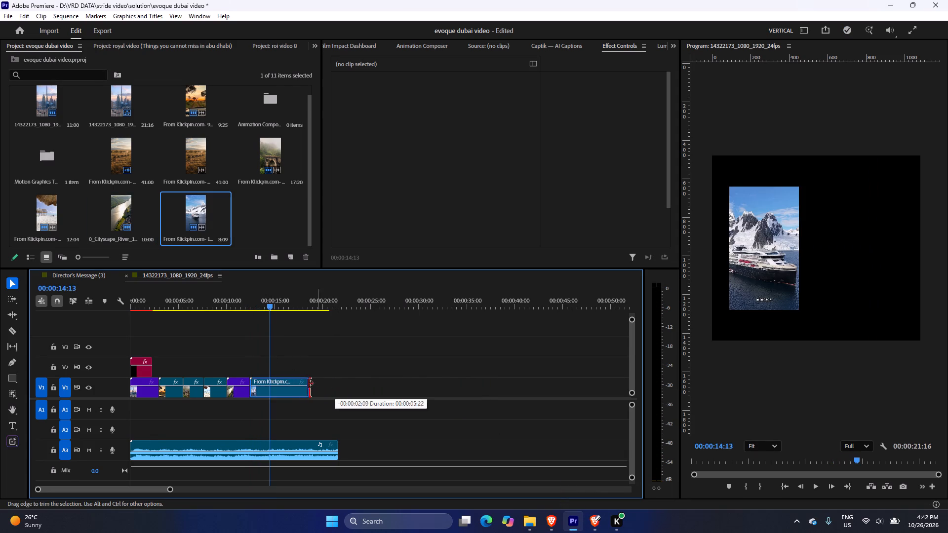
pyautogui.moveTo(309, 383); pyautogui.dragTo(277, 385)
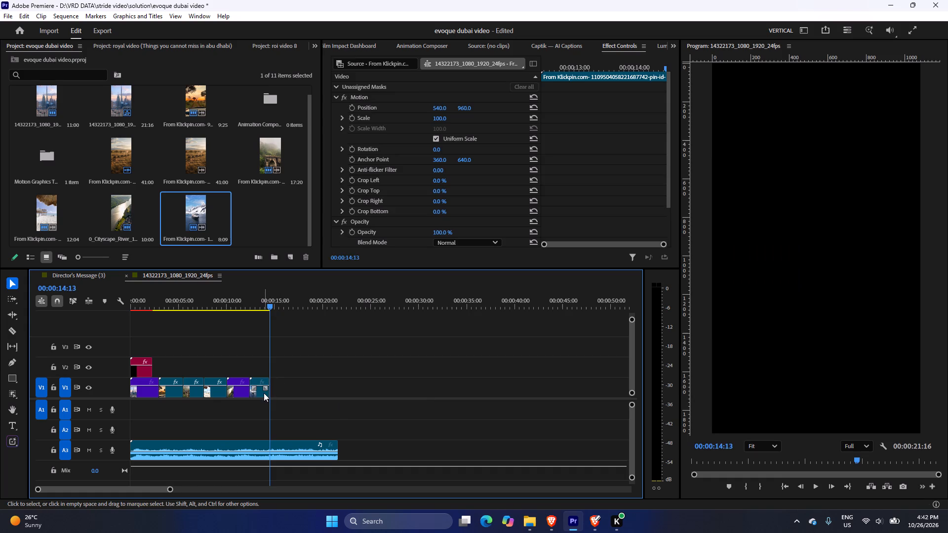
# Scale the ship clip to 150 so it fills the vertical frame, and play across the river-to-ship cut.
pyautogui.click(264, 393)
pyautogui.rightClick(264, 393)
pyautogui.click(296, 410)
pyautogui.moveTo(257, 299); pyautogui.dragTo(255, 301)
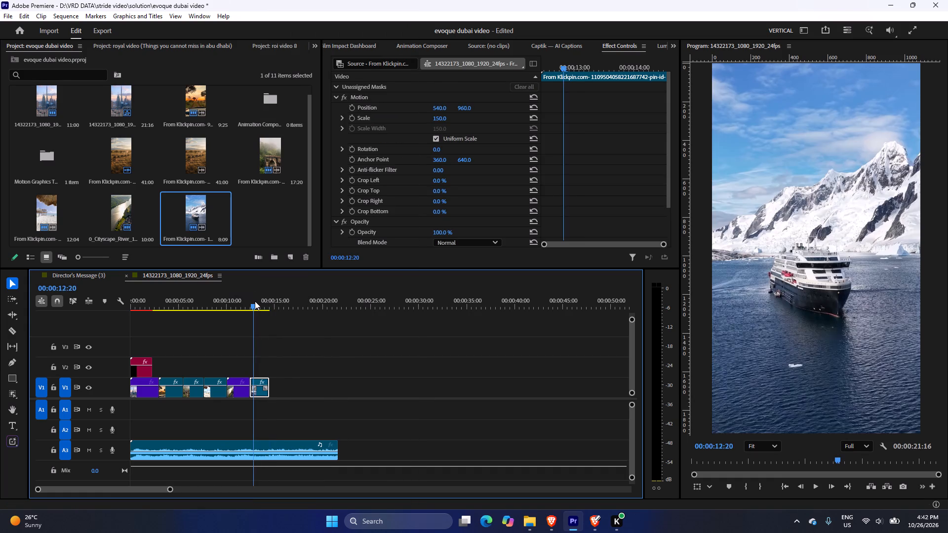
pyautogui.moveTo(255, 301); pyautogui.dragTo(235, 303)
pyautogui.press('space')
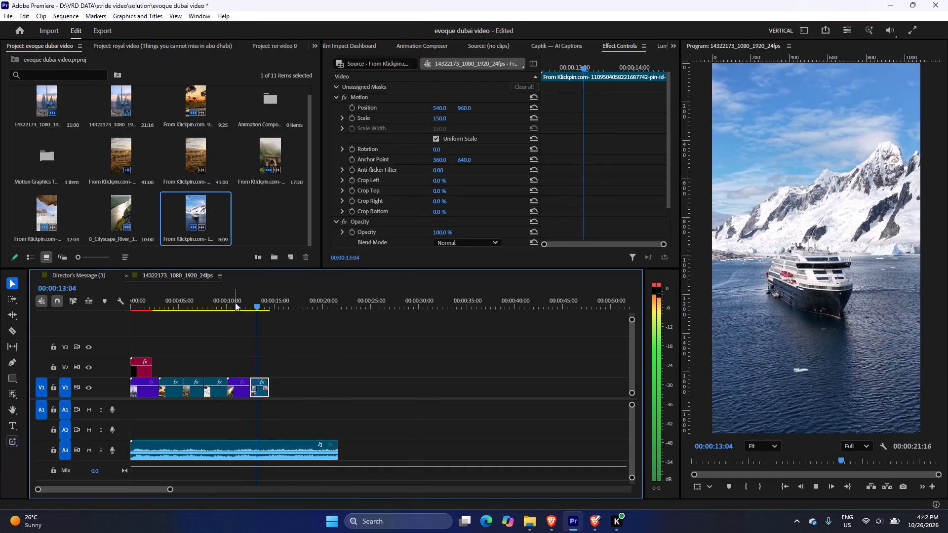
pyautogui.press('space')
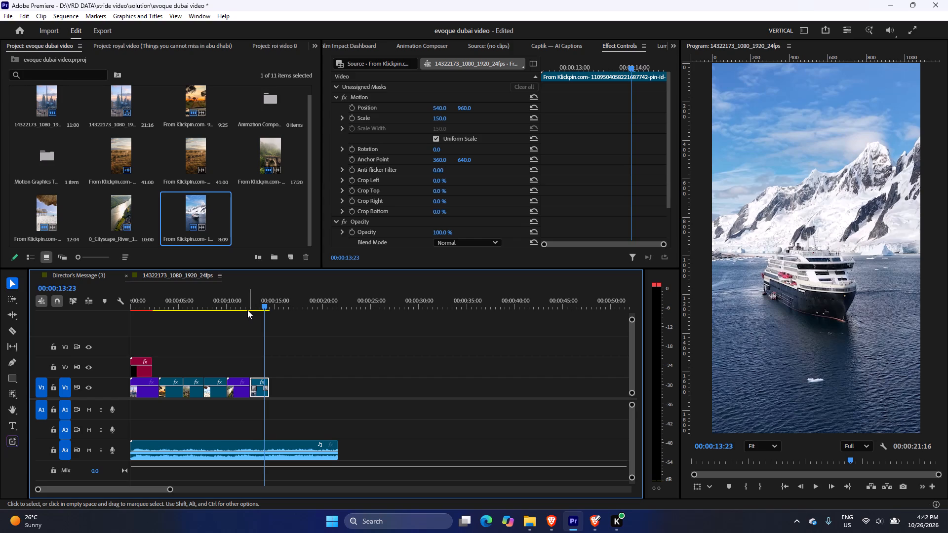
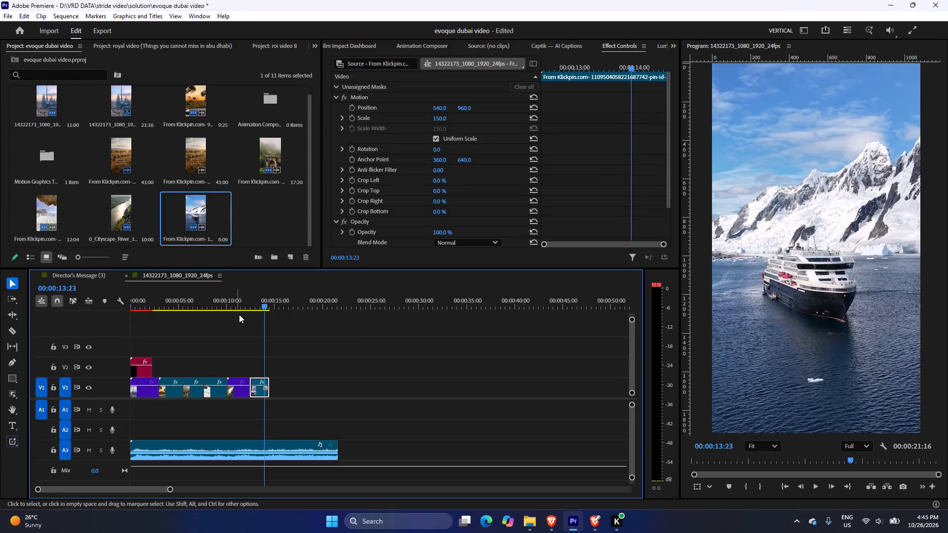
# Scrub back within the ship clip to 00:00:13:05 to review the scaled footage.
pyautogui.moveTo(265, 300); pyautogui.dragTo(259, 306)
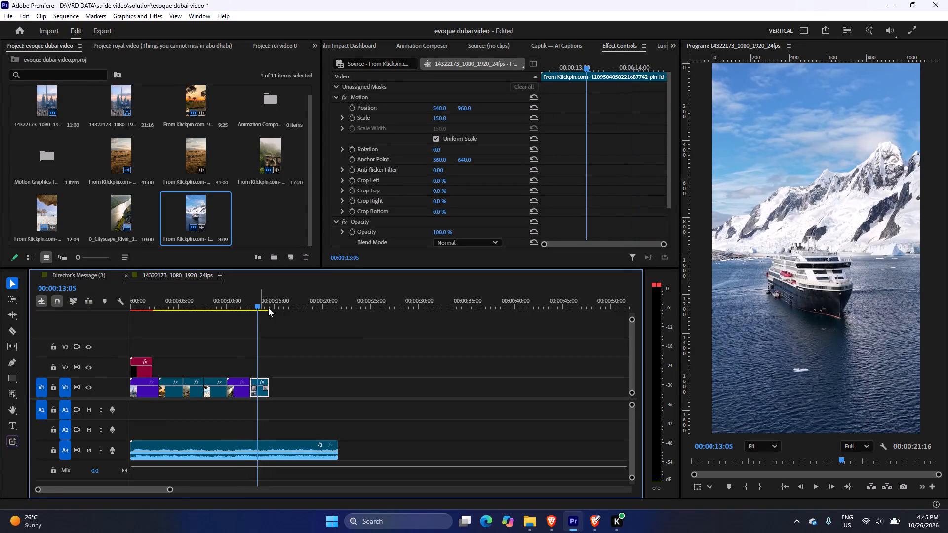
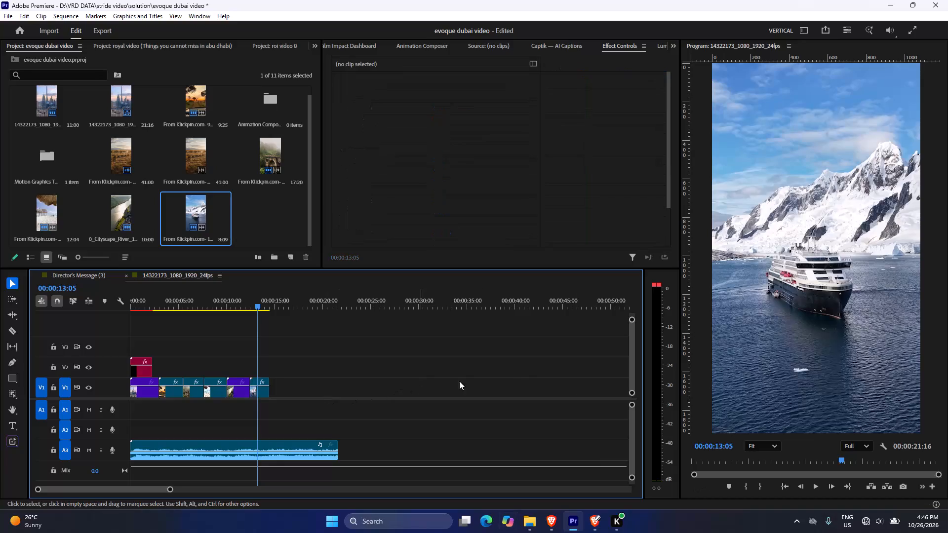
# Switch to the Evoque Reel Script in the Brave browser and copy the 13–16 sec scene text "Dubai skyline".
pyautogui.click(551, 521)
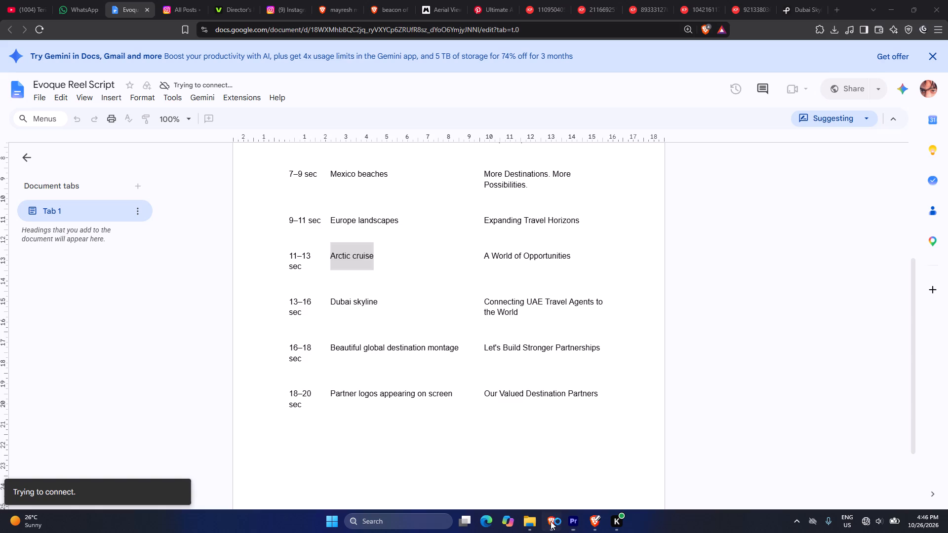
pyautogui.moveTo(329, 303); pyautogui.dragTo(383, 304)
pyautogui.click(383, 301)
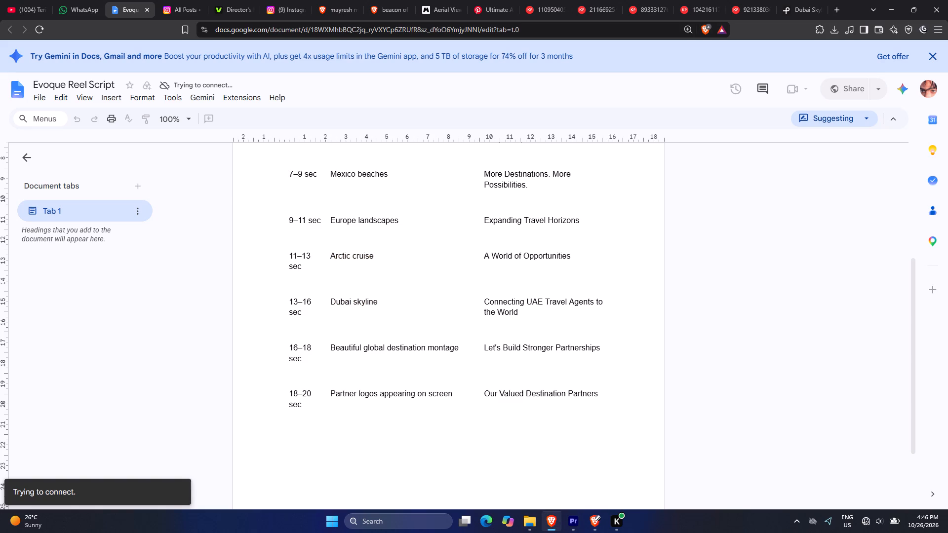
pyautogui.moveTo(330, 301); pyautogui.dragTo(378, 301)
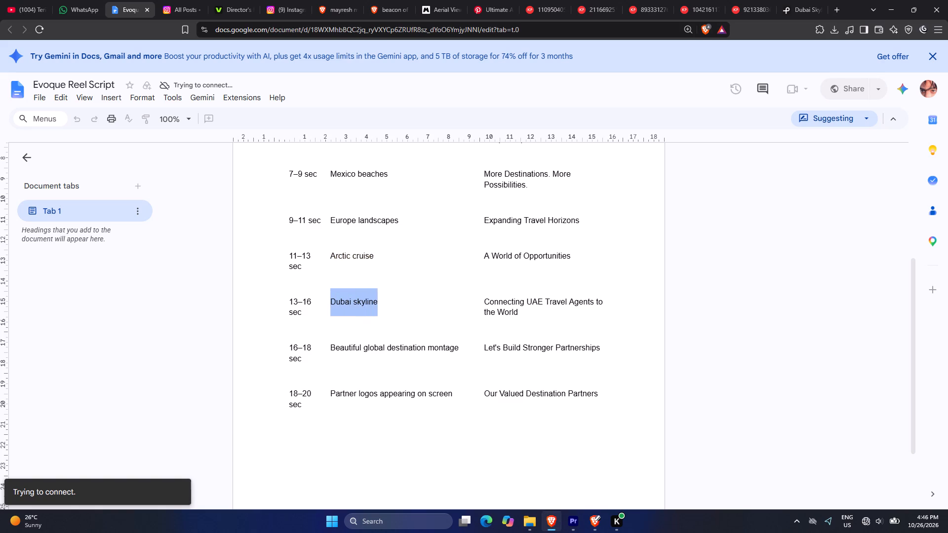
pyautogui.hotkey('ctrl', 'c')
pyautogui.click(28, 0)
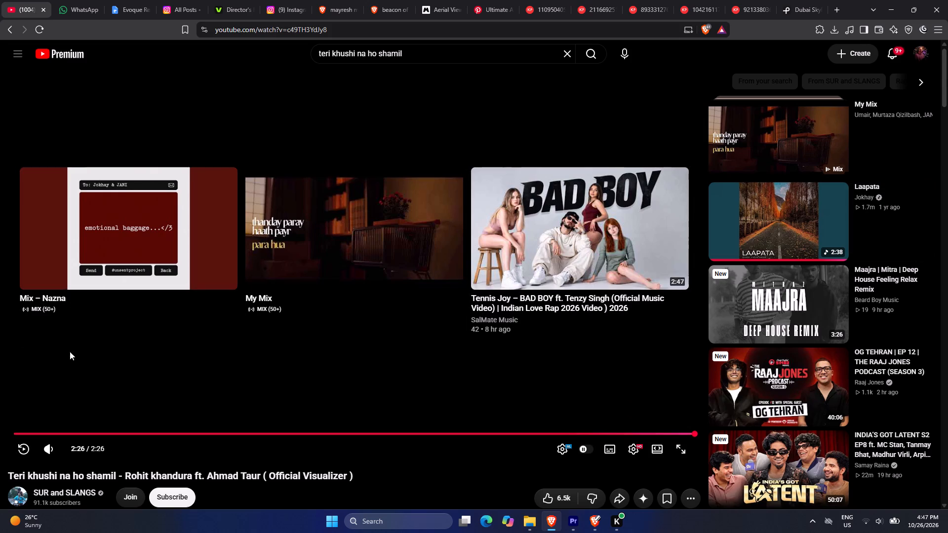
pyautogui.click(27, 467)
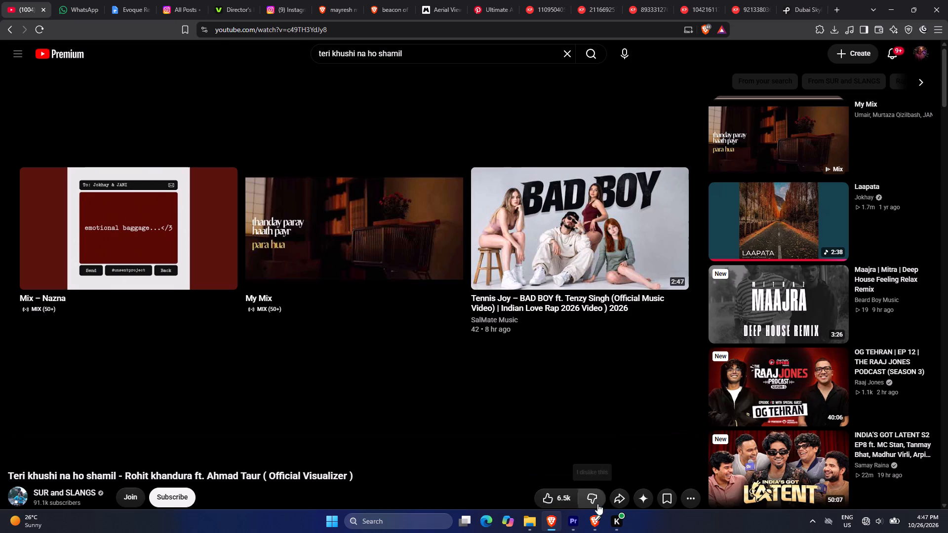
# Switch from the browser to Premiere and open the list of available Wi-Fi networks to check the internet connection.
pyautogui.click(592, 527)
pyautogui.click(570, 524)
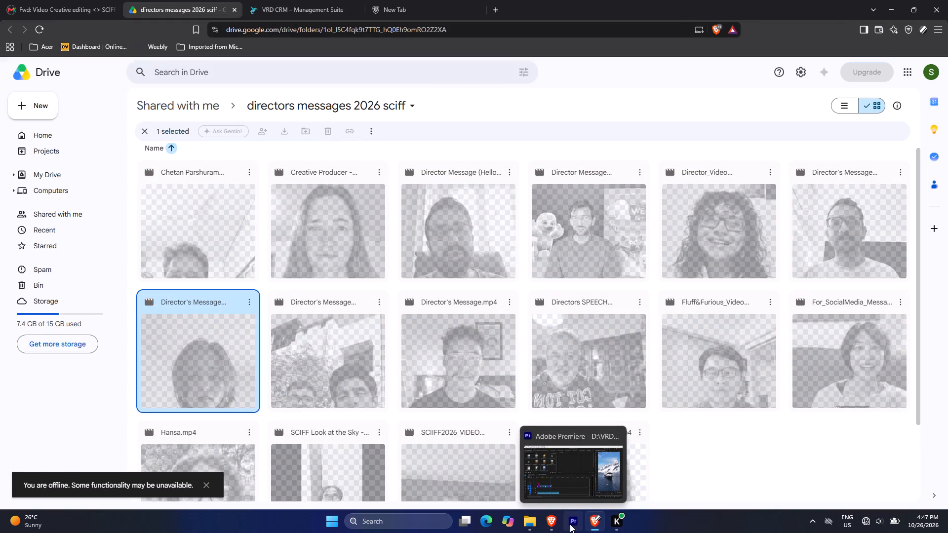
pyautogui.click(886, 527)
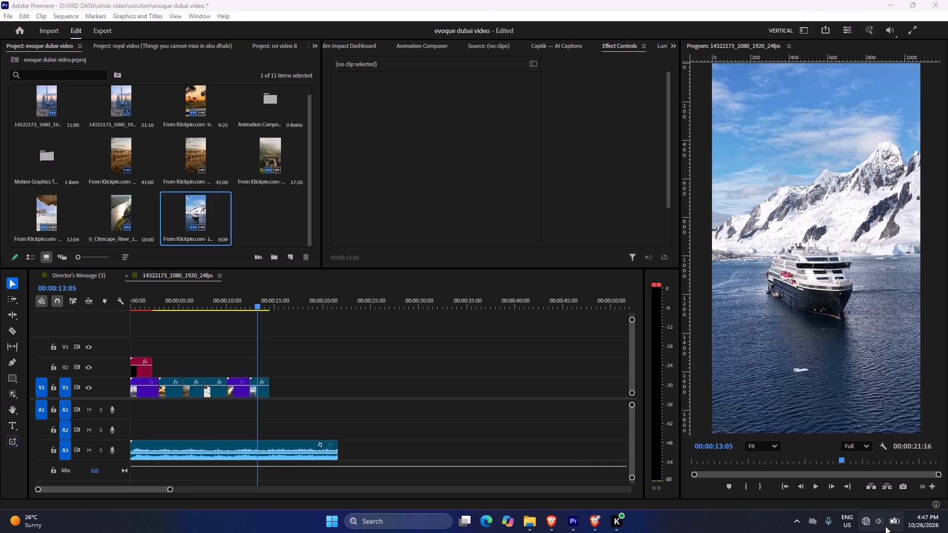
pyautogui.click(876, 527)
pyautogui.click(814, 332)
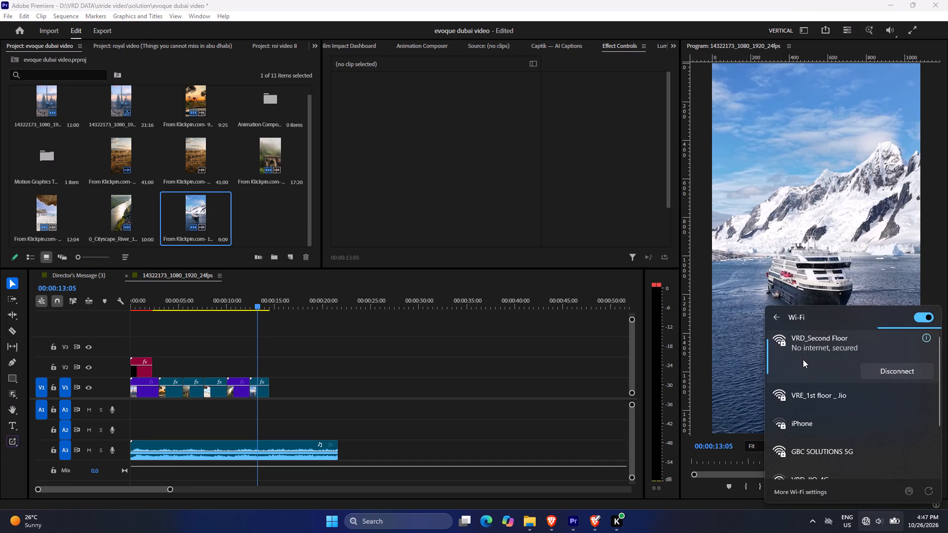
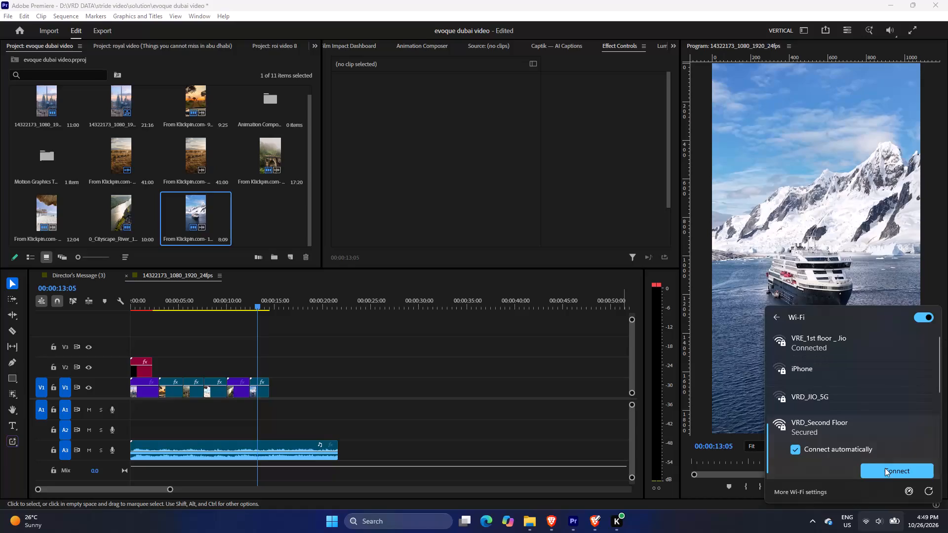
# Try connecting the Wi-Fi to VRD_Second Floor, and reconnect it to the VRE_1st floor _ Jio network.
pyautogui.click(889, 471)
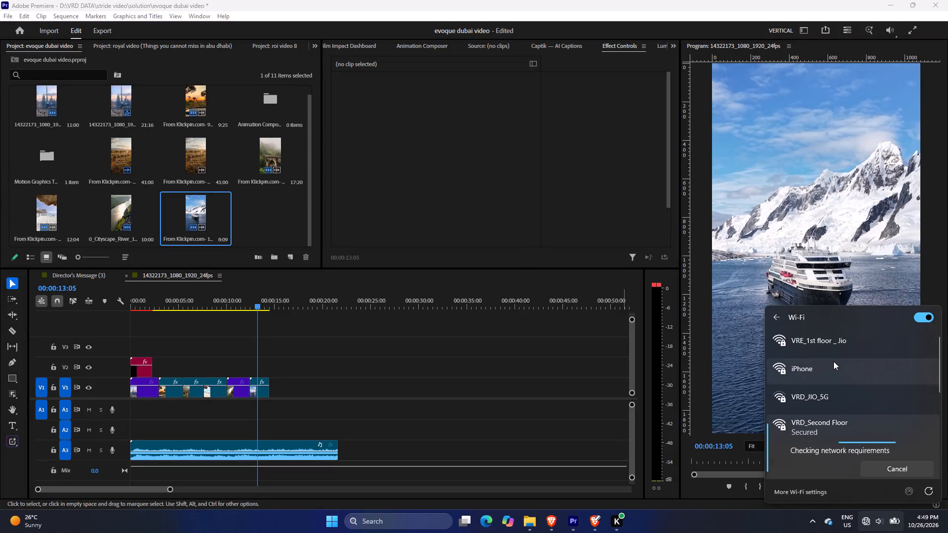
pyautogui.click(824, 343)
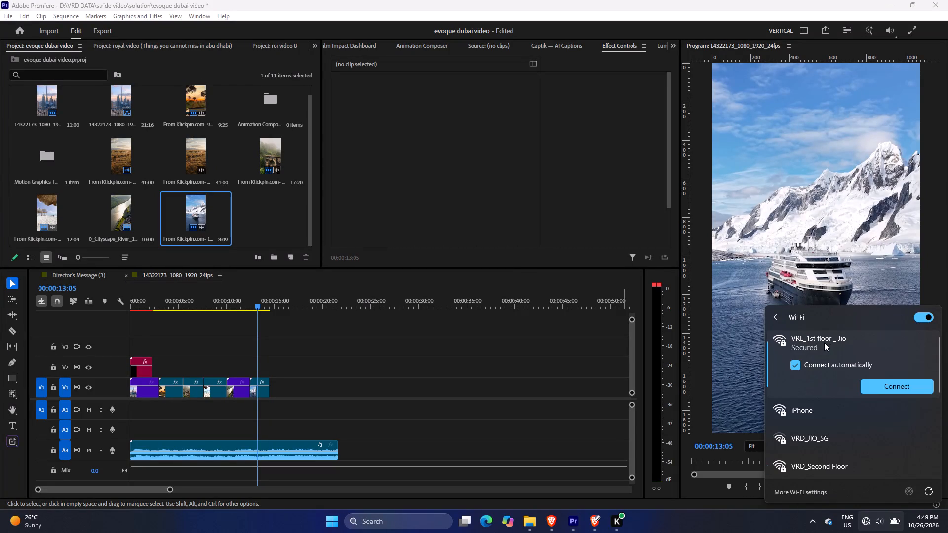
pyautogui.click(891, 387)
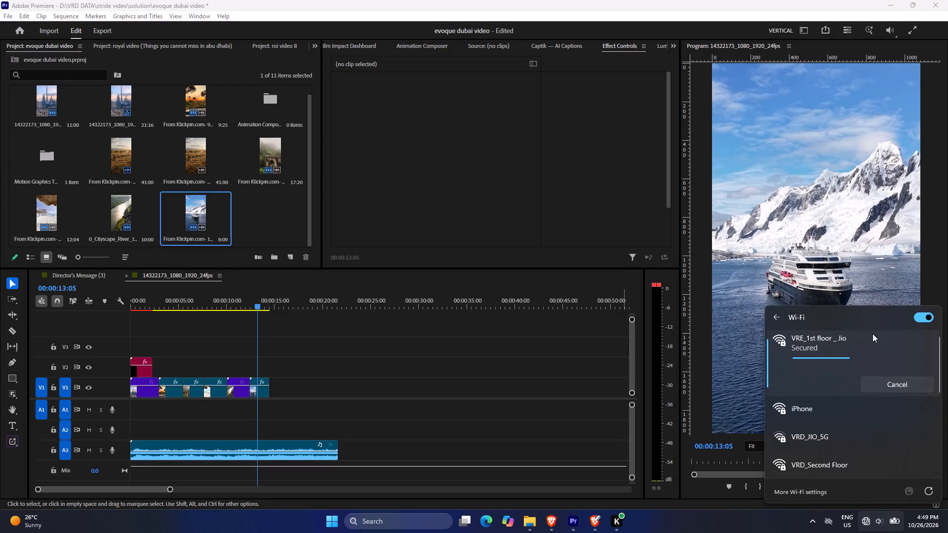
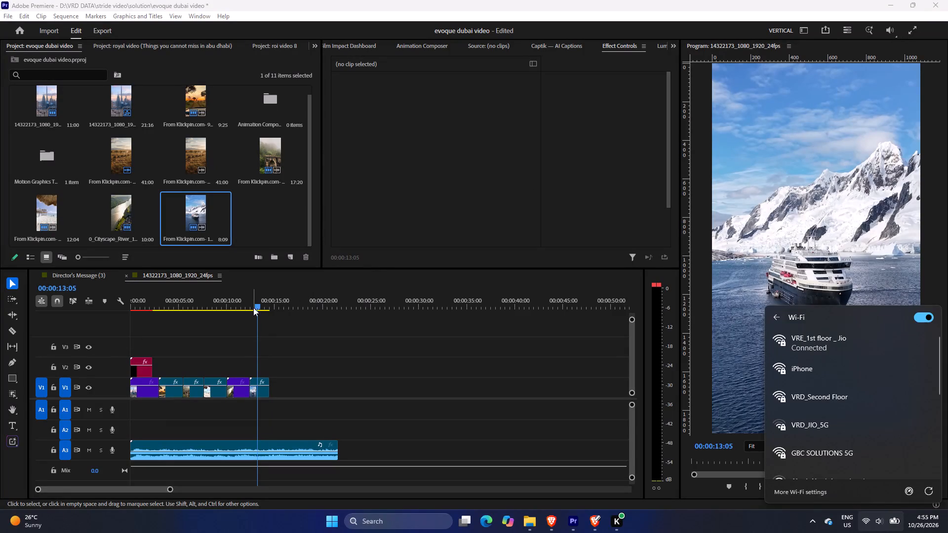
# Scrub back and forth through the ship clip in the timeline and on to its end to review the footage.
pyautogui.moveTo(256, 305); pyautogui.dragTo(245, 305)
pyautogui.moveTo(244, 303); pyautogui.dragTo(266, 304)
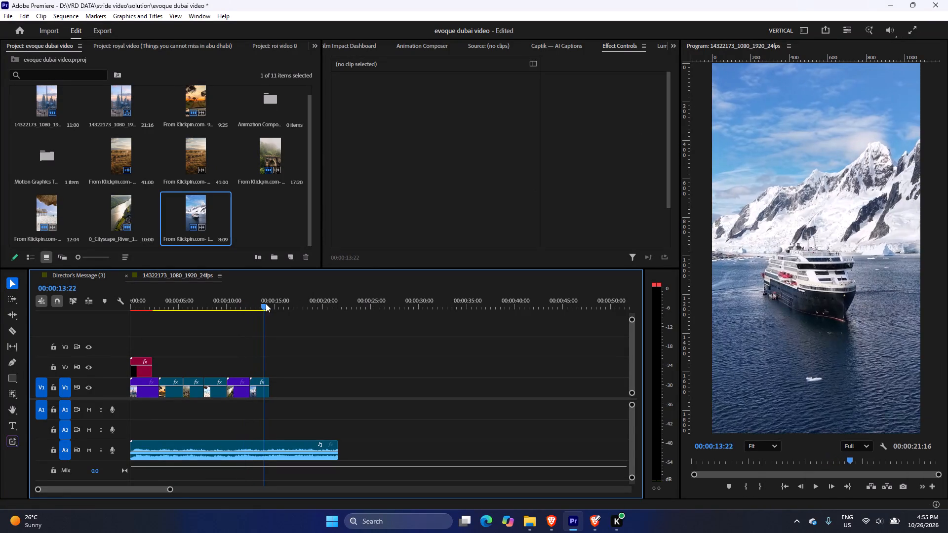
pyautogui.moveTo(266, 304); pyautogui.dragTo(273, 302)
# Switch to the Brave browser window.
pyautogui.click(554, 525)
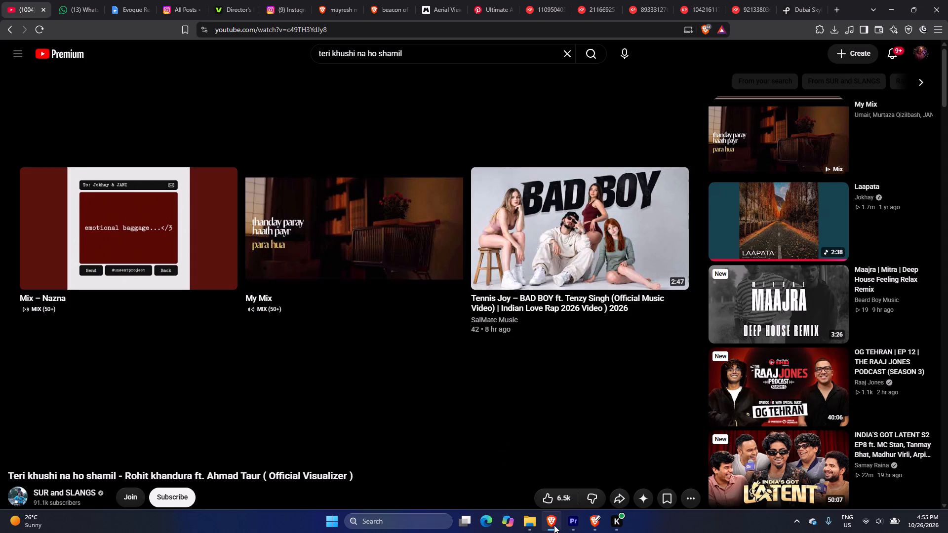
# Return to the Evoque Reel Script in Brave and copy the 16–18 sec scene text "Beautiful global destination montage".
pyautogui.click(221, 4)
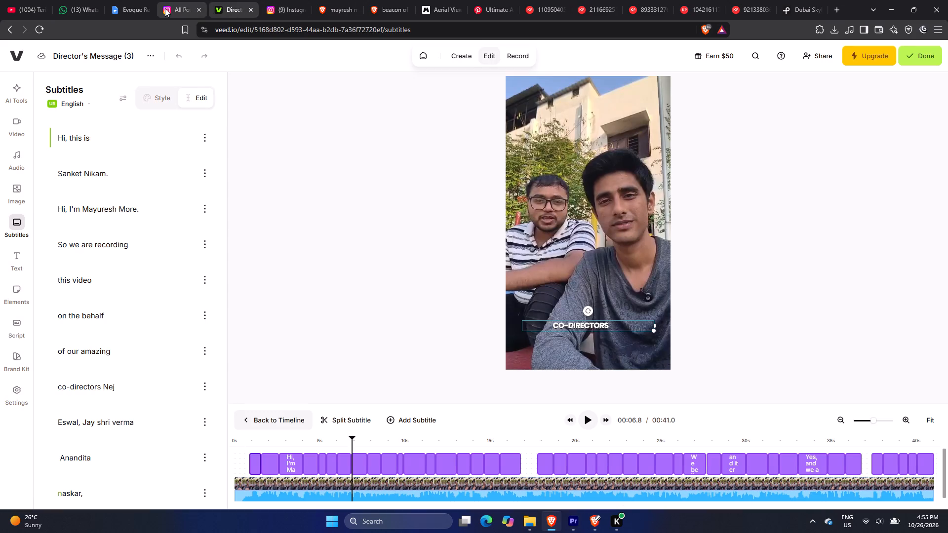
pyautogui.click(485, 3)
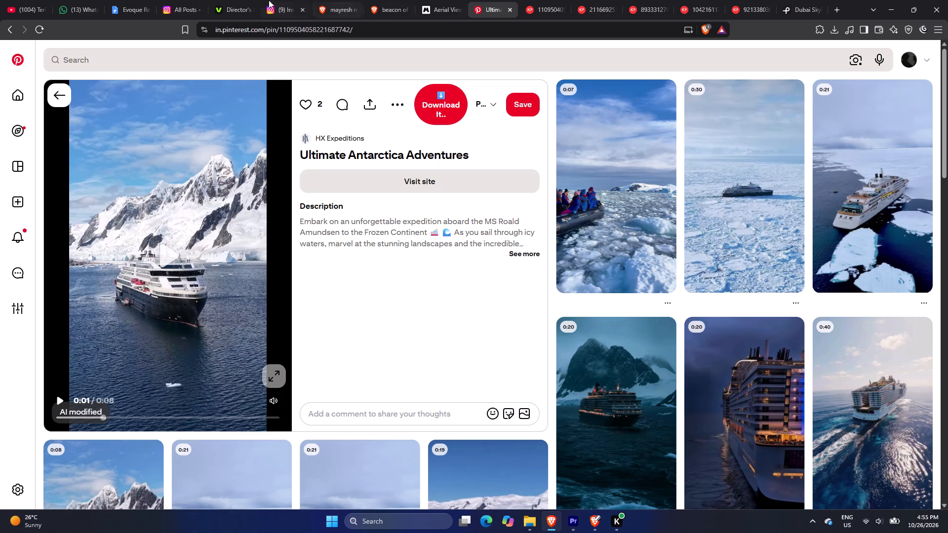
pyautogui.click(125, 13)
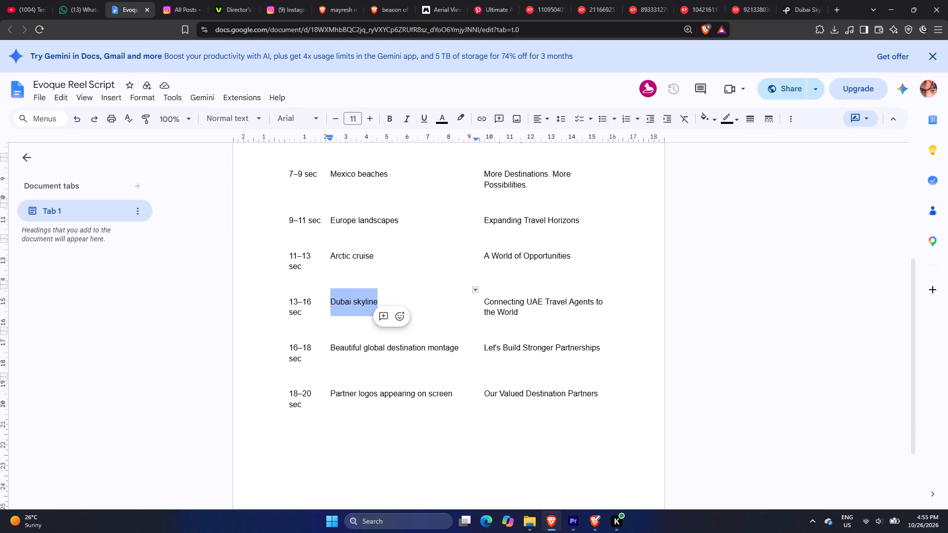
pyautogui.moveTo(328, 348); pyautogui.dragTo(458, 355)
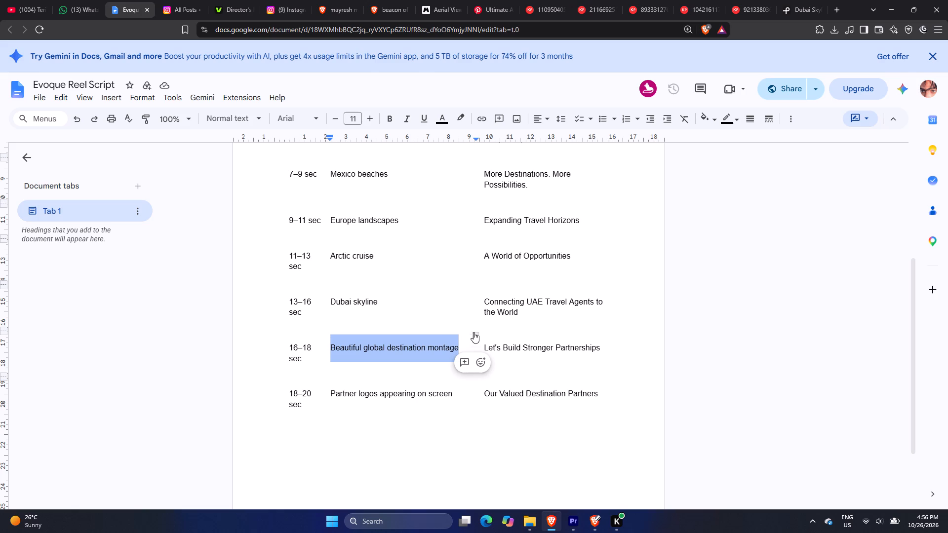
pyautogui.hotkey('ctrl', 'c')
# Search Pinterest for the copied scene text, shortening the query to "Beautiful global destination".
pyautogui.click(750, 3)
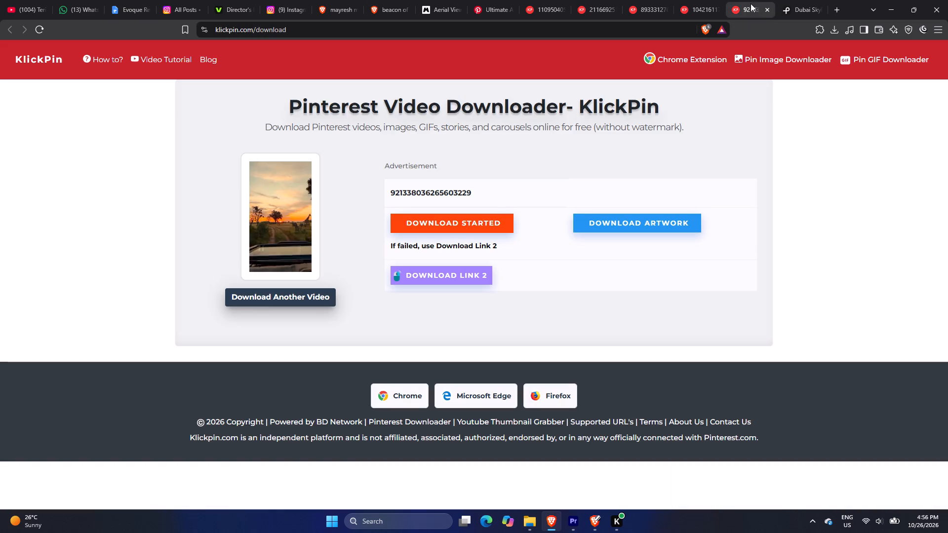
pyautogui.click(488, 6)
pyautogui.click(393, 58)
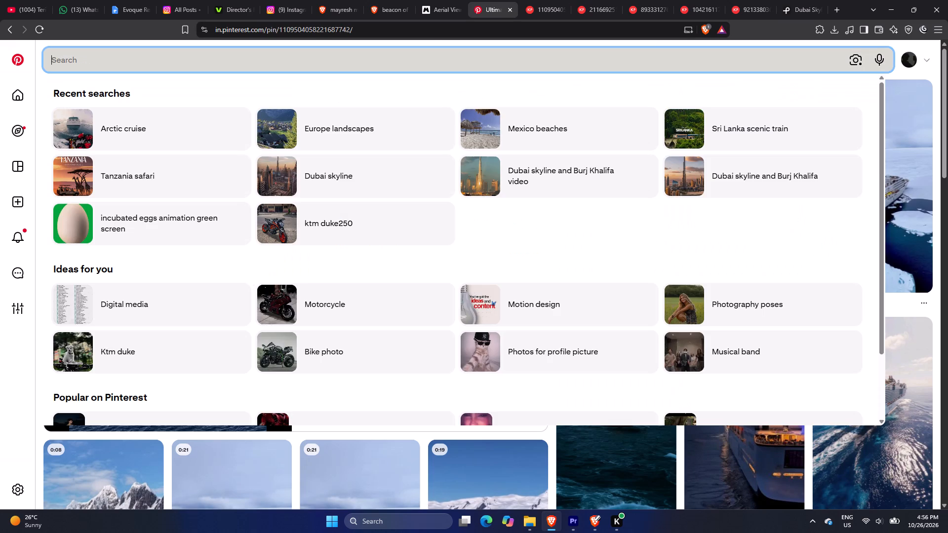
pyautogui.hotkey('ctrl', 'v')
pyautogui.press('Return')
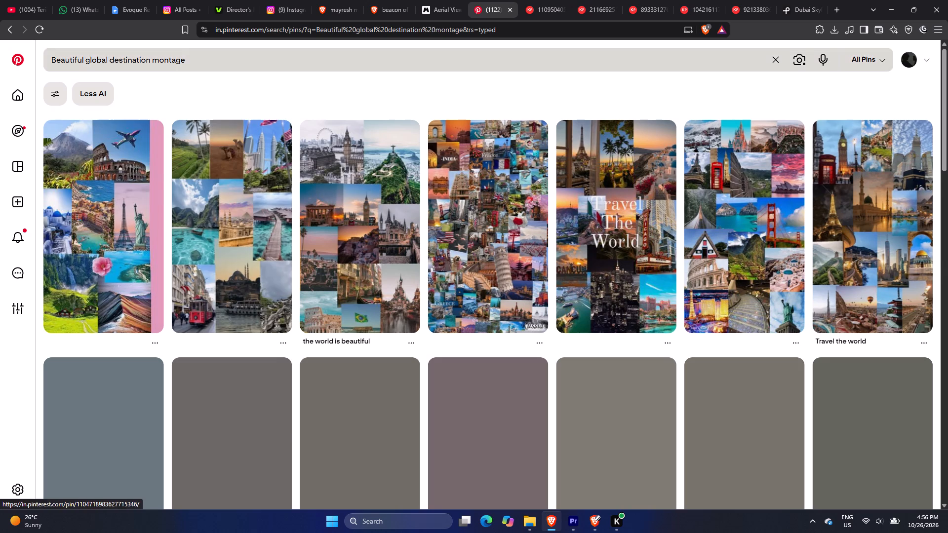
pyautogui.moveTo(199, 63); pyautogui.dragTo(151, 57)
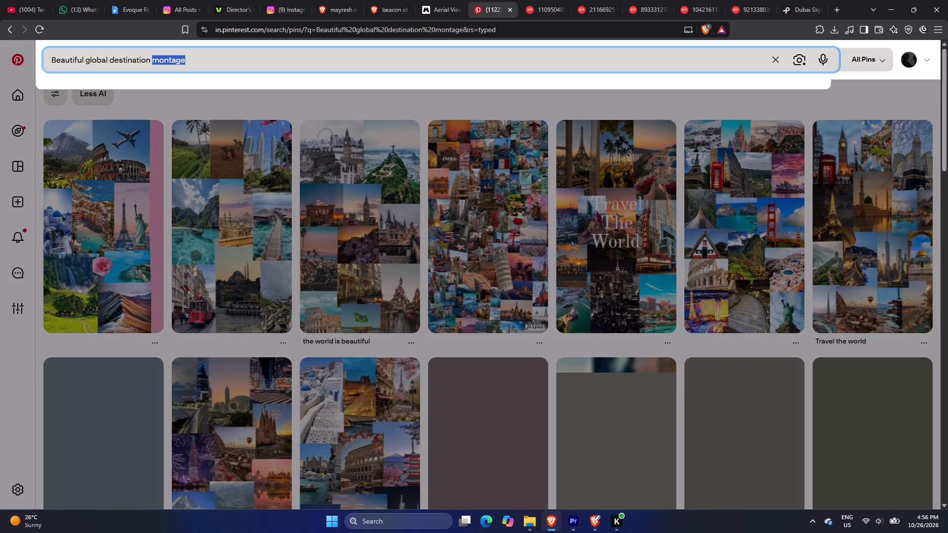
pyautogui.press('BackSpace')
pyautogui.press('Return')
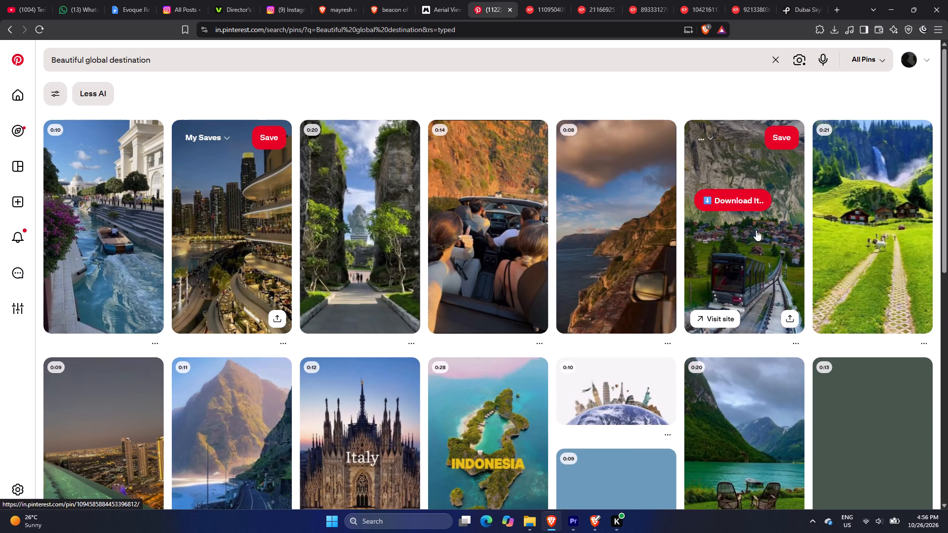
# Browse the Pinterest results for destination footage and open the video of a boat on a canal beside white buildings.
pyautogui.scroll(-4, 482, 251)
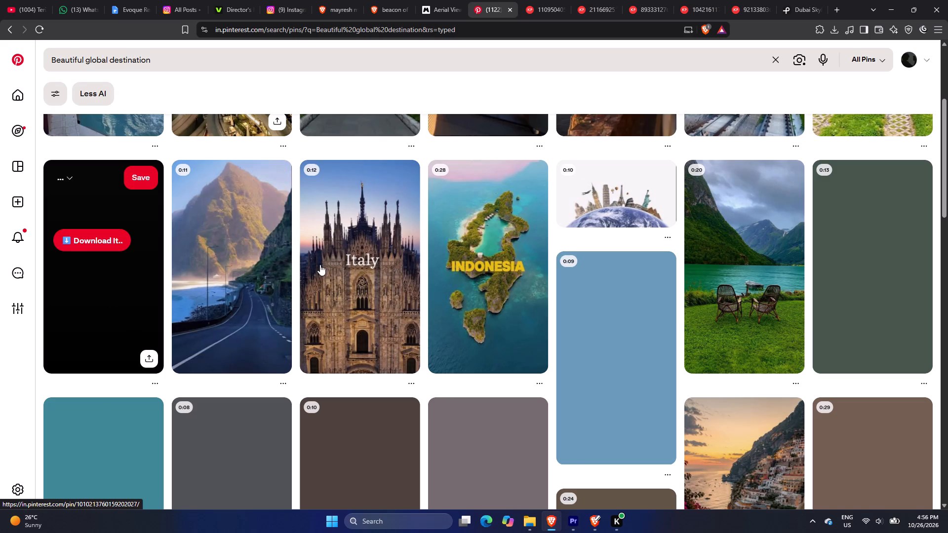
pyautogui.scroll(-4, 796, 184)
pyautogui.scroll(6, 292, 234)
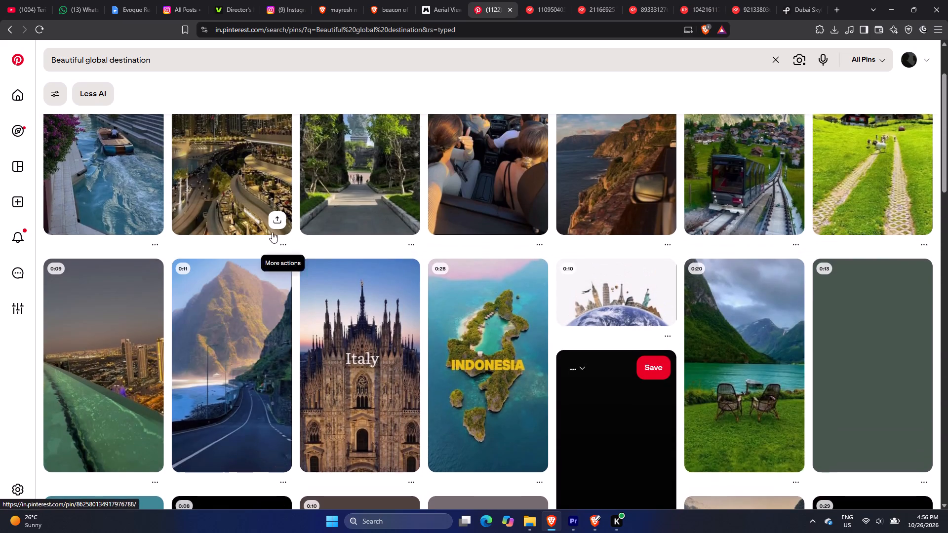
pyautogui.scroll(2, 260, 214)
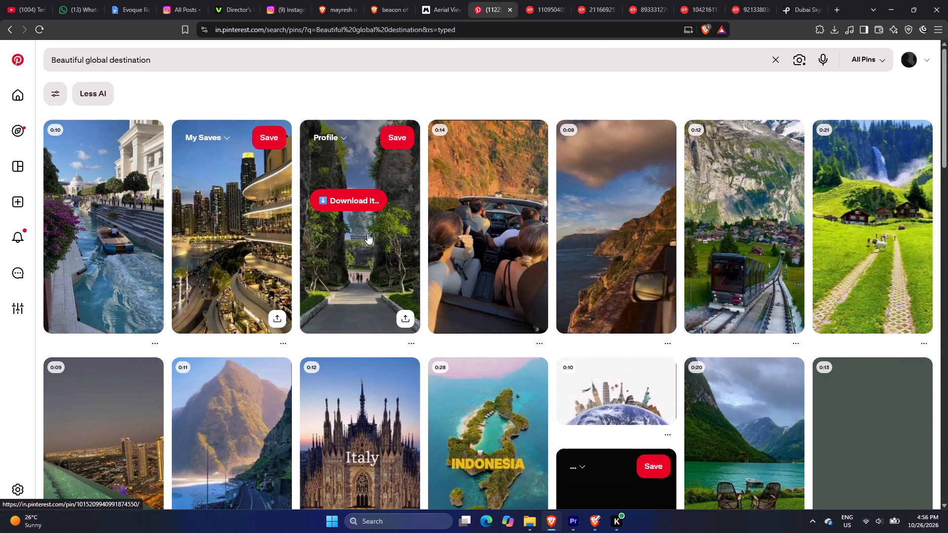
pyautogui.click(103, 263)
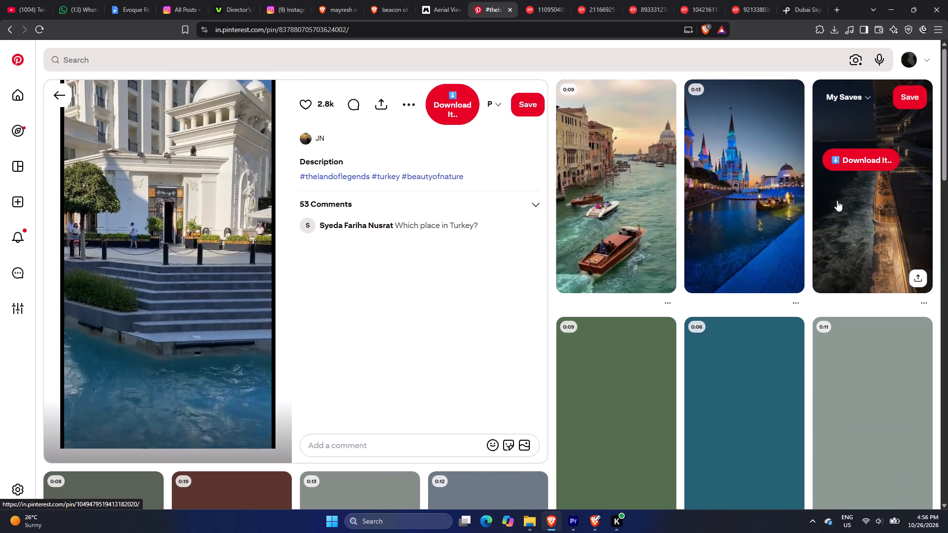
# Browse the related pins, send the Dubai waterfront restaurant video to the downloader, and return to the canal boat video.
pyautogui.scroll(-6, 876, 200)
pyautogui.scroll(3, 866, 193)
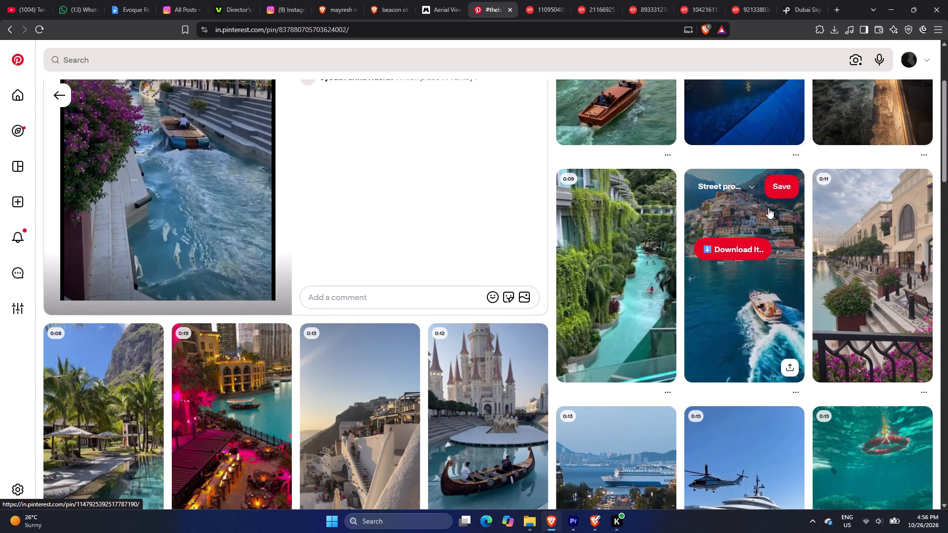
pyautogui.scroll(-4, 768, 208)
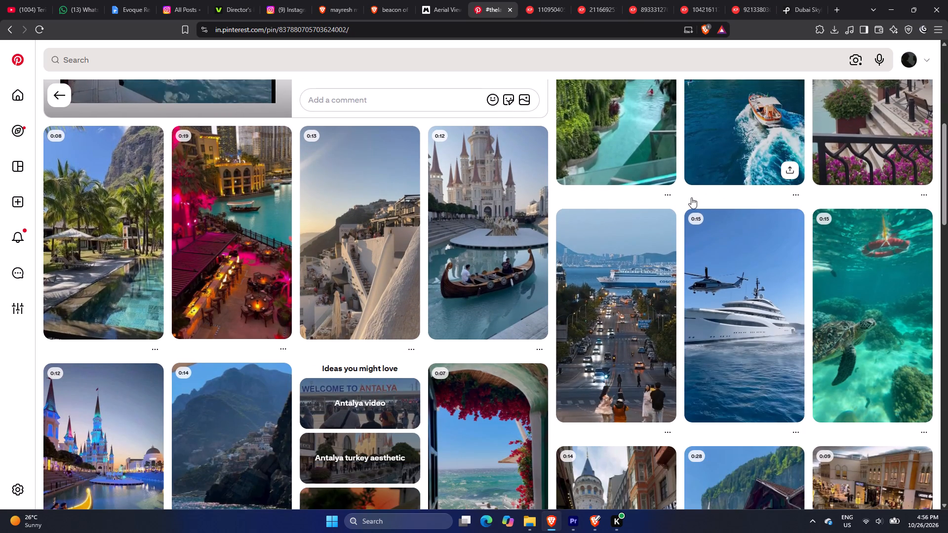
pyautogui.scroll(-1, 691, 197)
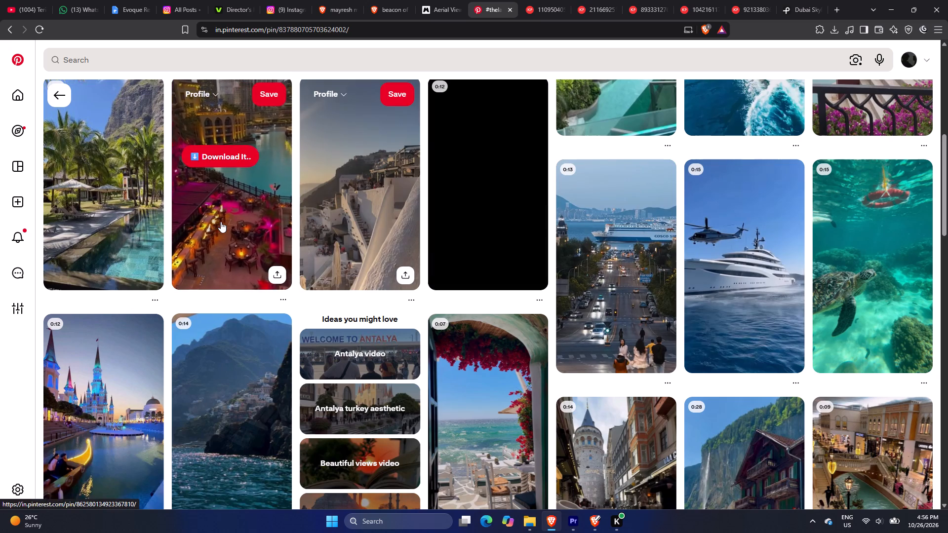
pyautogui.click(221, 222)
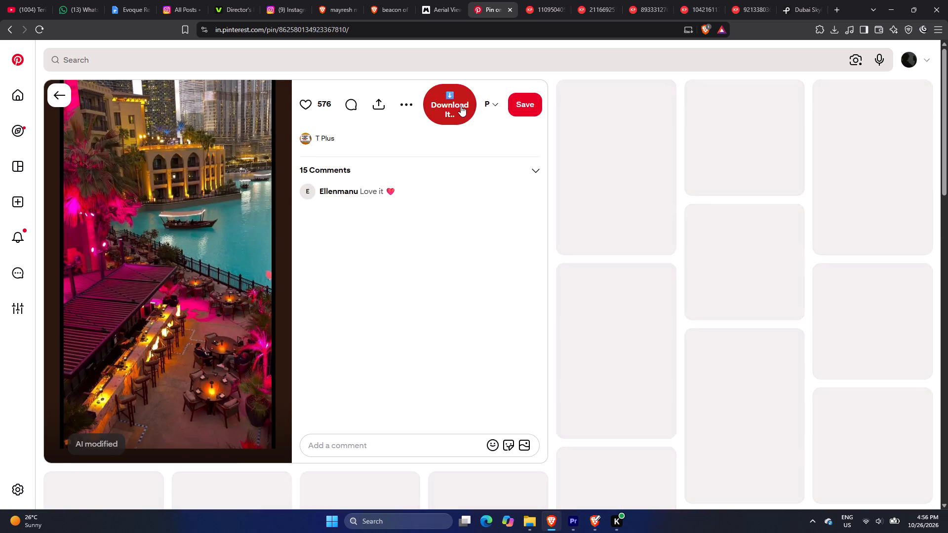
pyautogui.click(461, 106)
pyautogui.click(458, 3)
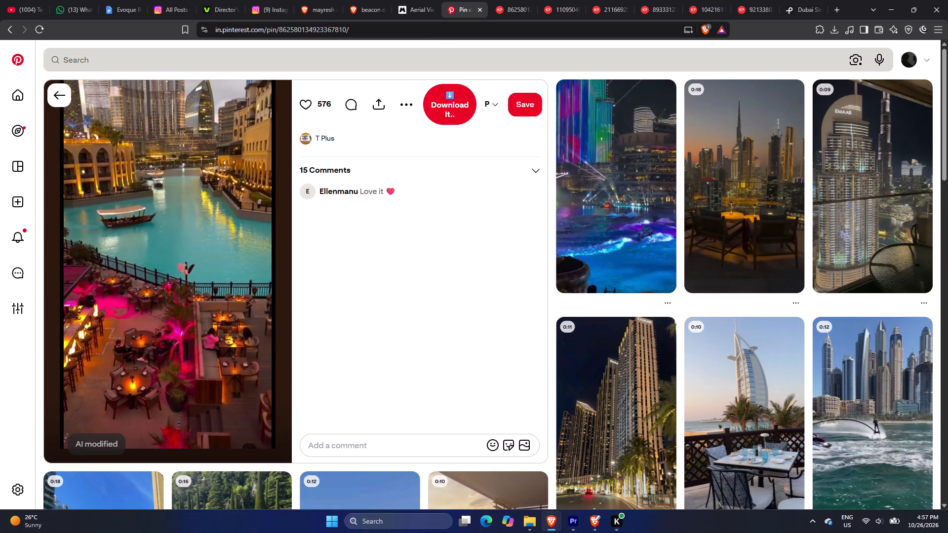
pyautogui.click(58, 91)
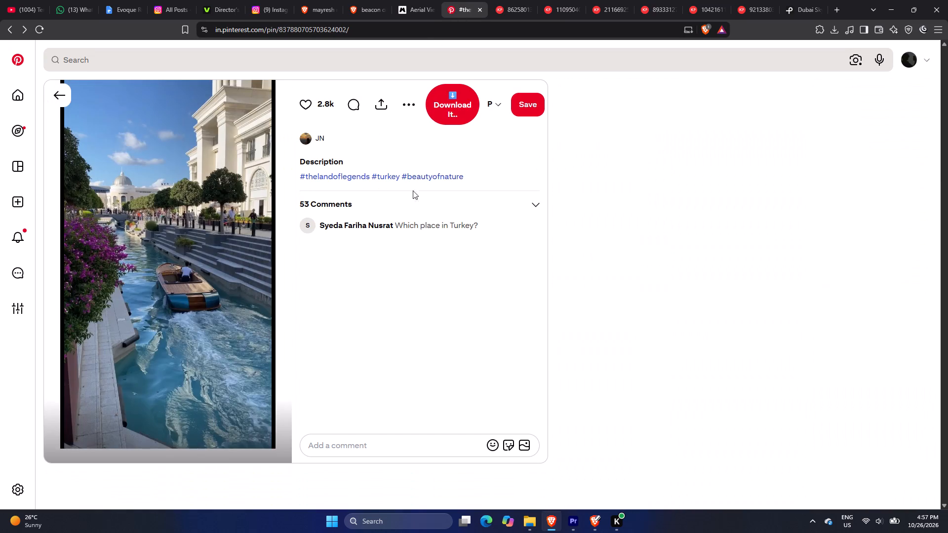
# Download the canal boat video through KlickPin and save the file.
pyautogui.click(457, 92)
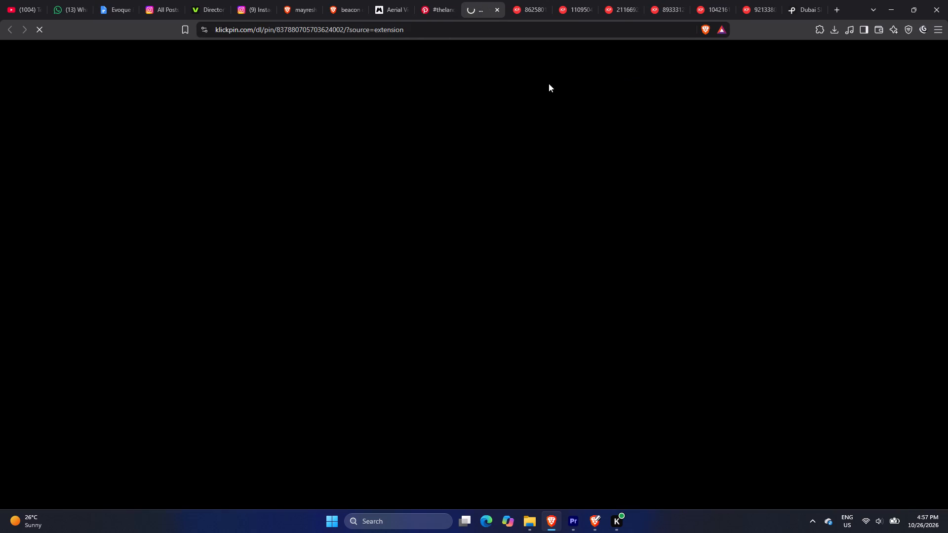
pyautogui.click(442, 223)
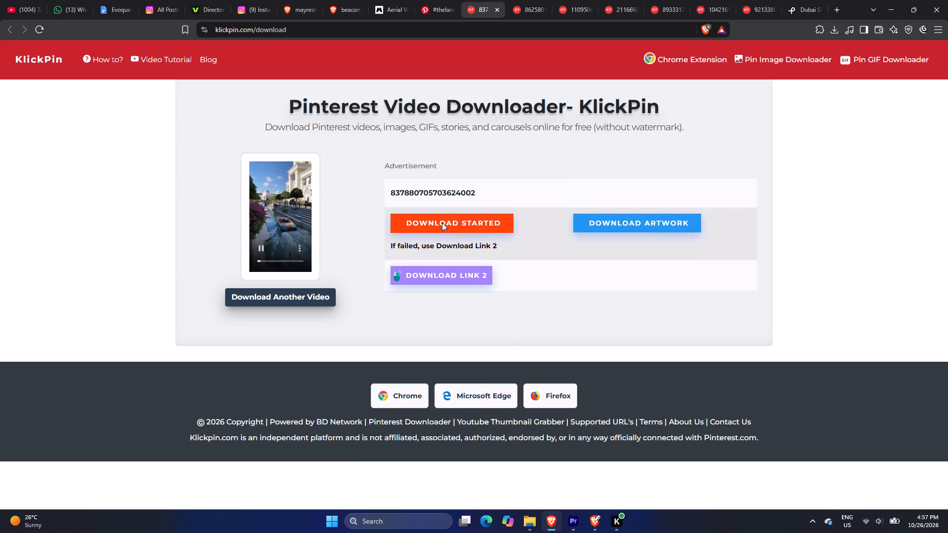
pyautogui.click(456, 221)
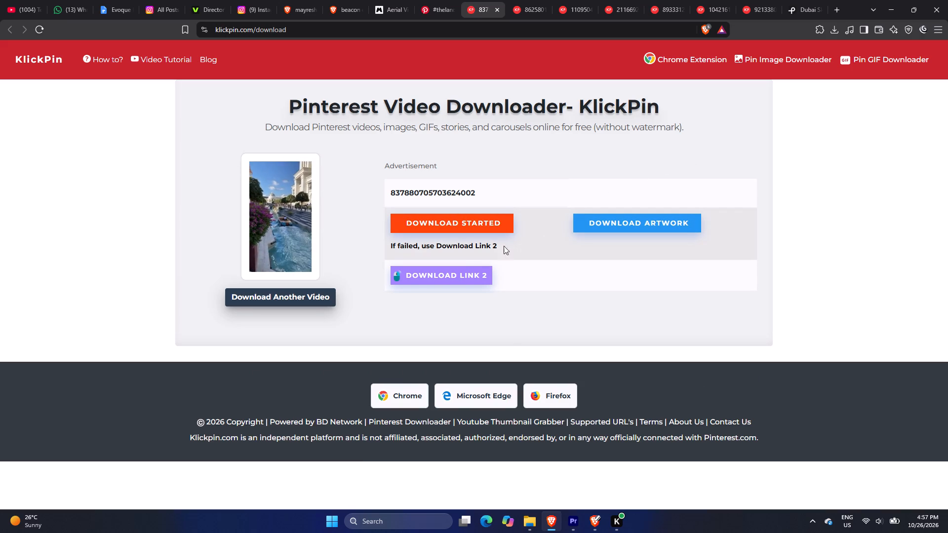
pyautogui.click(441, 224)
pyautogui.click(293, 354)
pyautogui.click(296, 360)
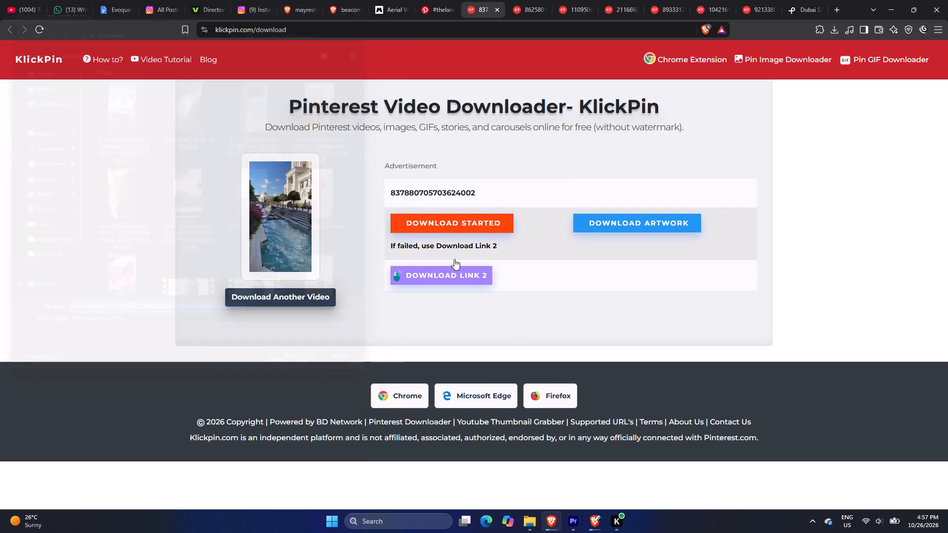
# Place the downloaded canal boat clip from Brave into the Premiere sequence on V1 and A1, starting just past 16 seconds.
pyautogui.click(835, 30)
pyautogui.click(836, 30)
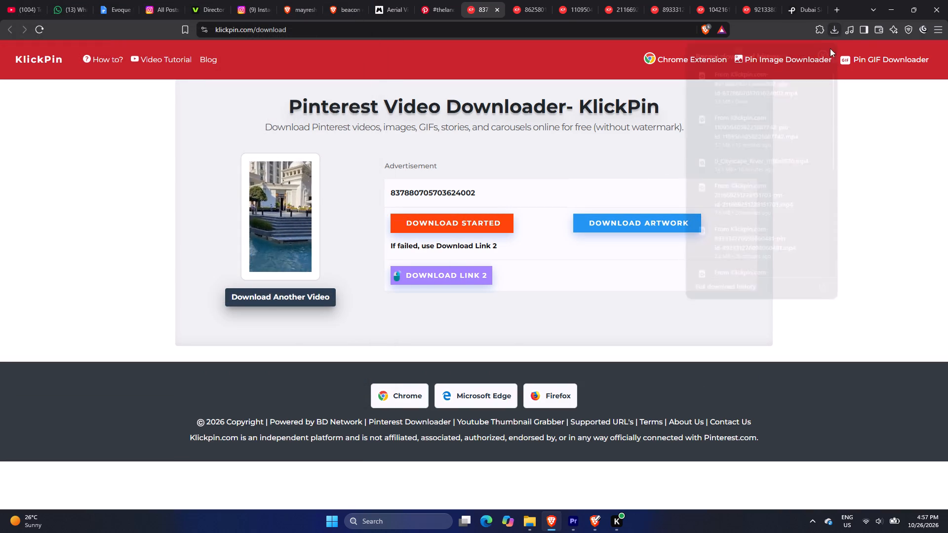
pyautogui.moveTo(732, 82); pyautogui.dragTo(589, 491)
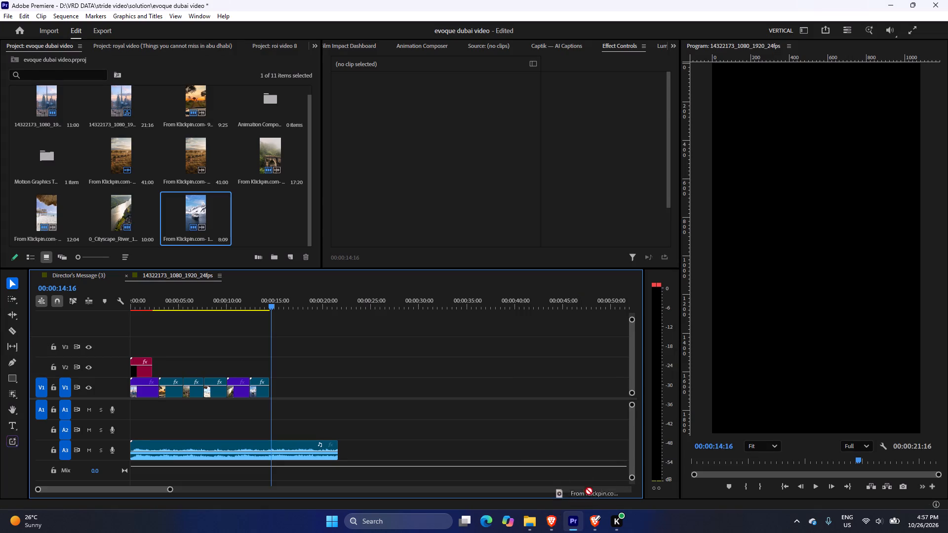
pyautogui.moveTo(589, 491); pyautogui.dragTo(292, 405)
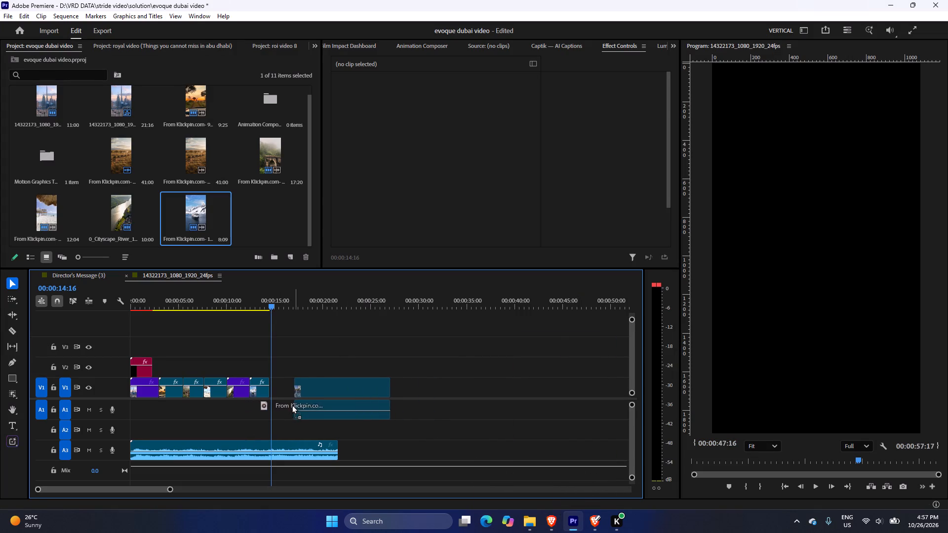
pyautogui.moveTo(292, 405); pyautogui.dragTo(291, 404)
pyautogui.click(308, 344)
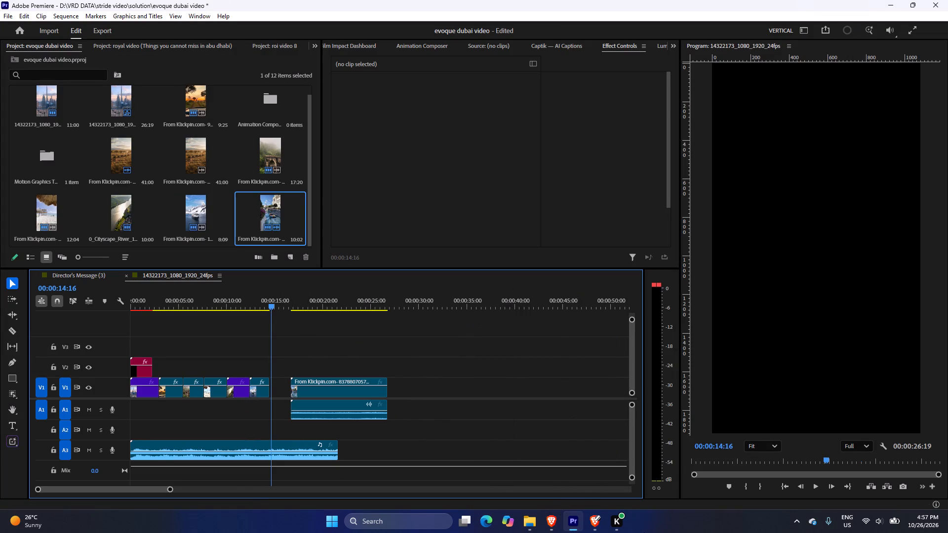
# Return to Pinterest in Brave and search for "Dubai skyline".
pyautogui.click(553, 517)
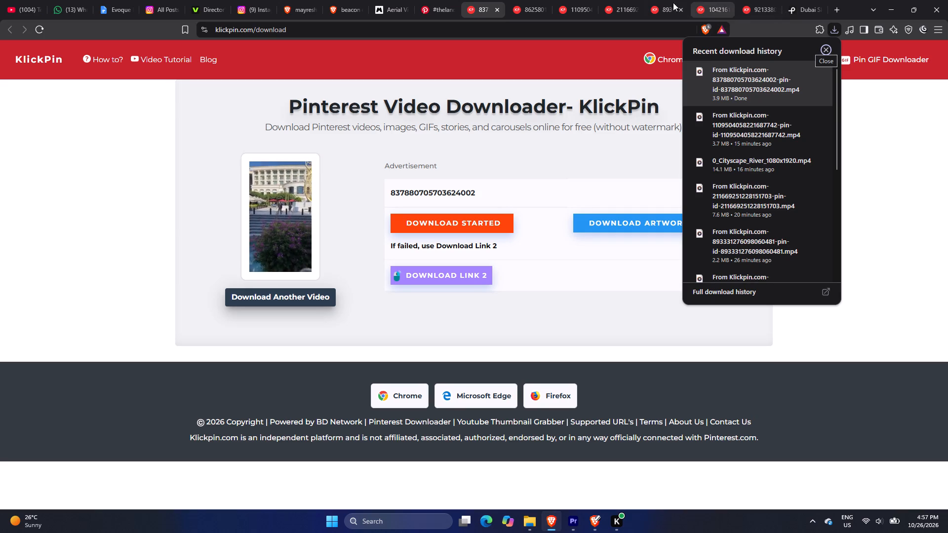
pyautogui.click(428, 7)
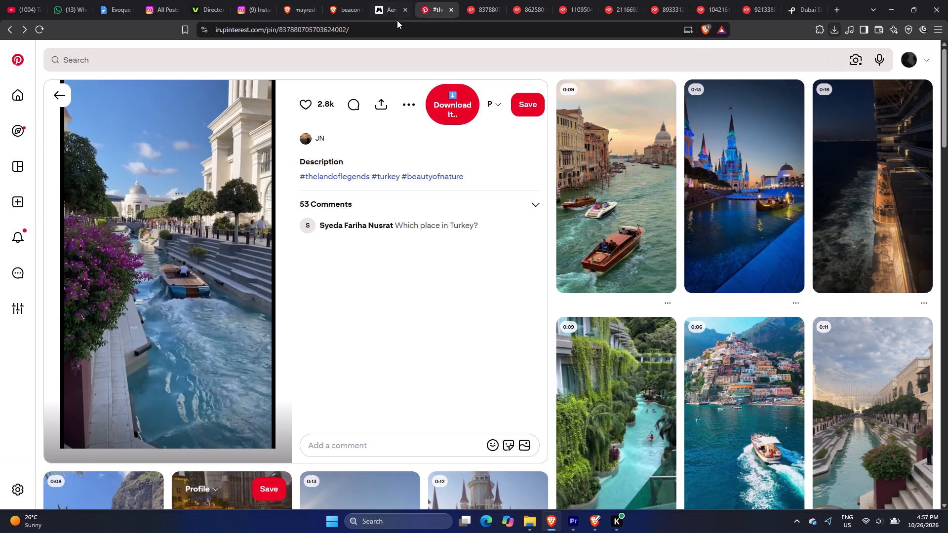
pyautogui.click(383, 7)
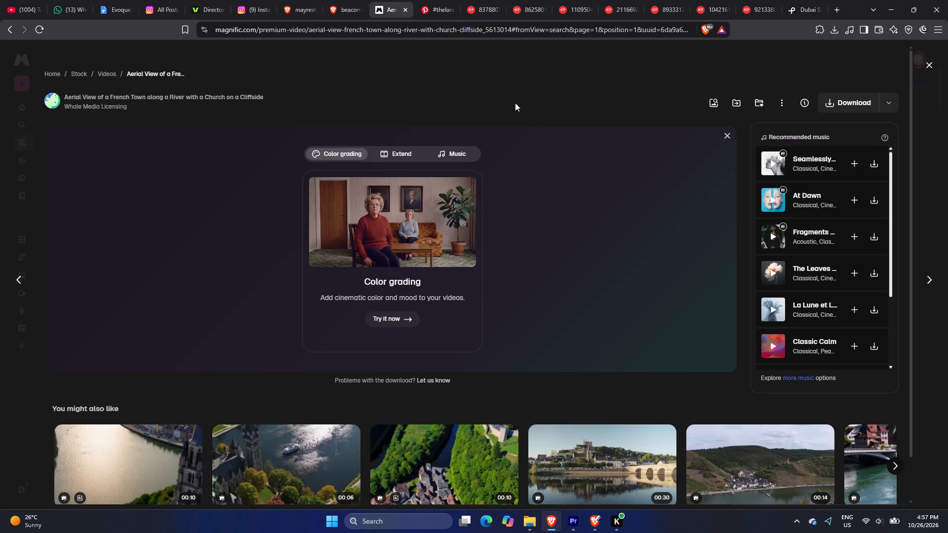
pyautogui.click(432, 7)
pyautogui.click(261, 61)
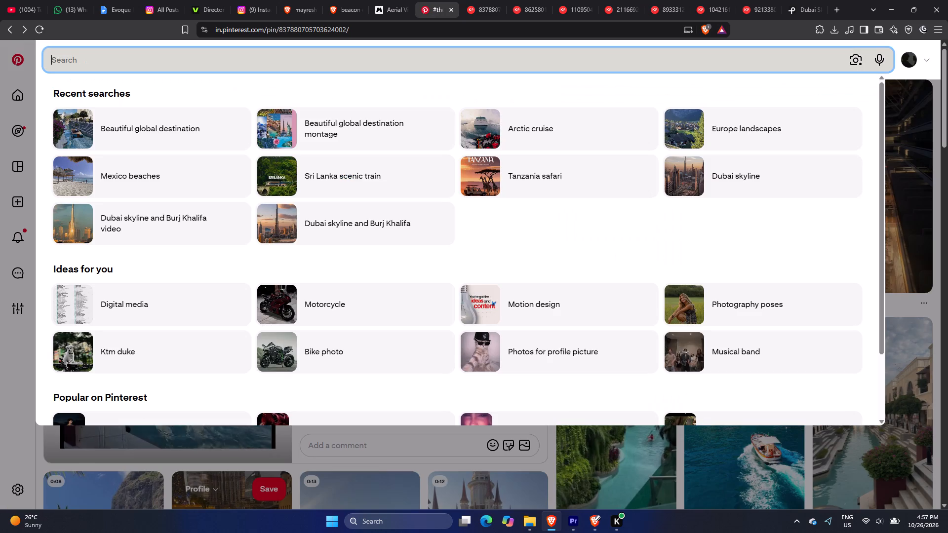
pyautogui.write('dubai')
pyautogui.press('space')
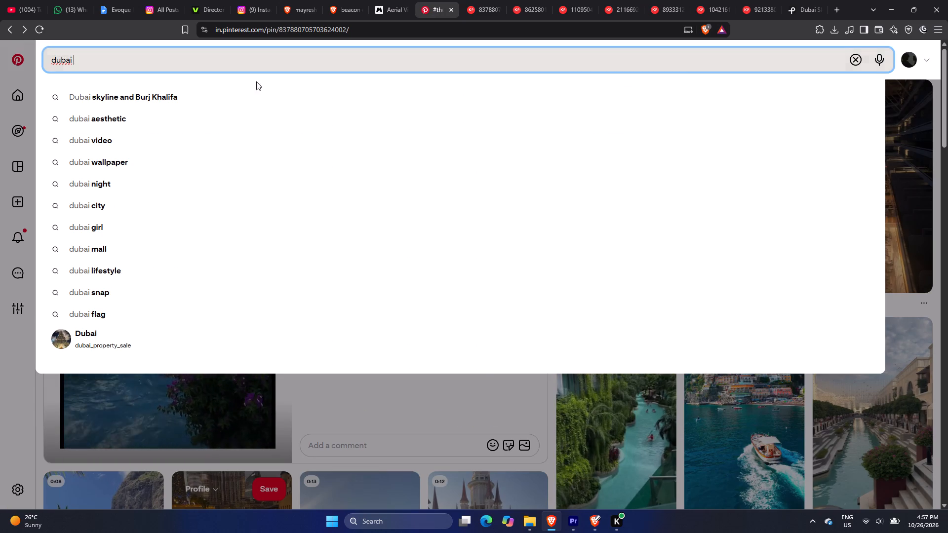
pyautogui.click(207, 99)
pyautogui.moveTo(184, 60); pyautogui.dragTo(98, 52)
pyautogui.press('BackSpace')
pyautogui.press('Return')
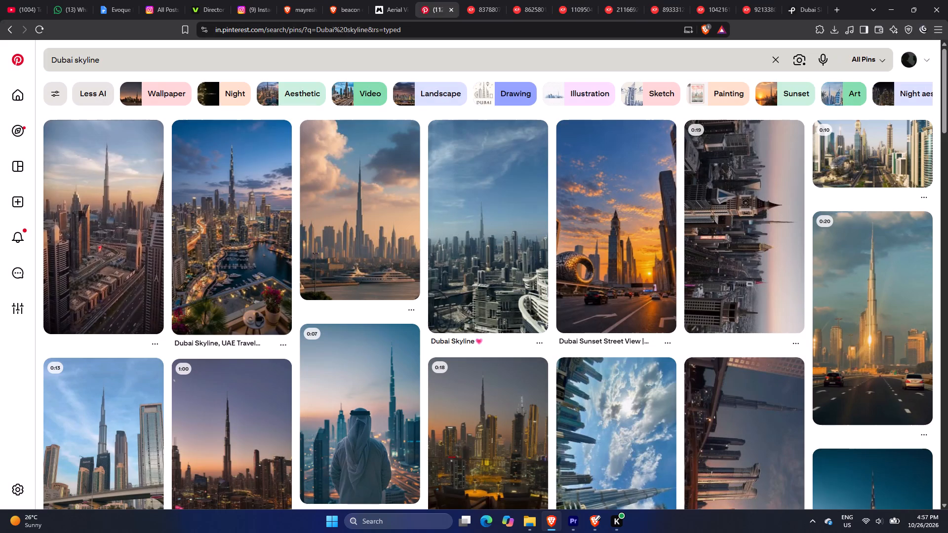
# Open the Dubai skyline street pin among the search results, download its video through KlickPin and save the file.
pyautogui.click(109, 264)
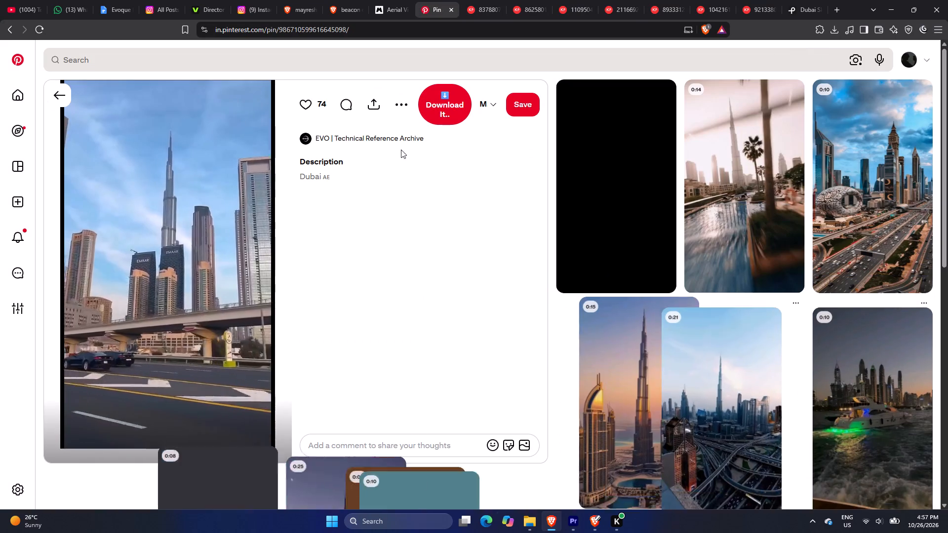
pyautogui.click(454, 107)
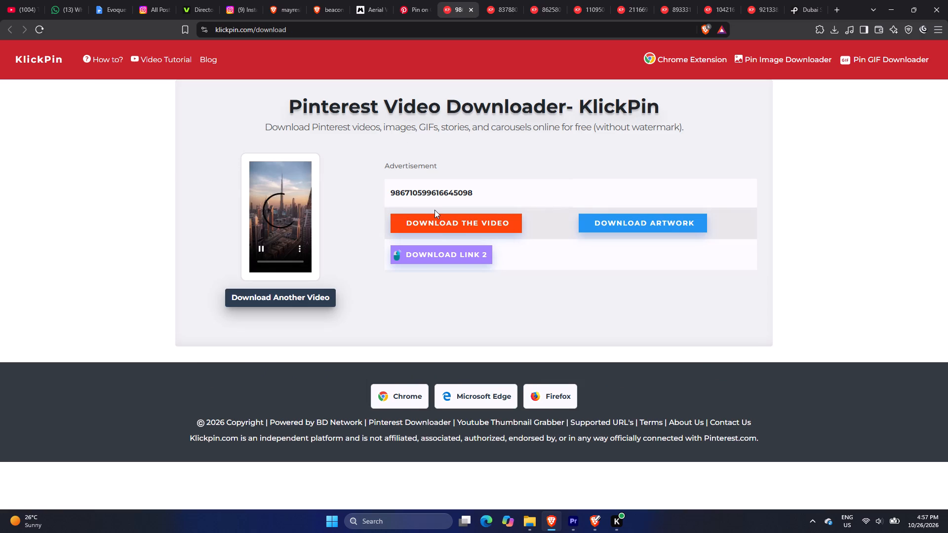
pyautogui.click(440, 226)
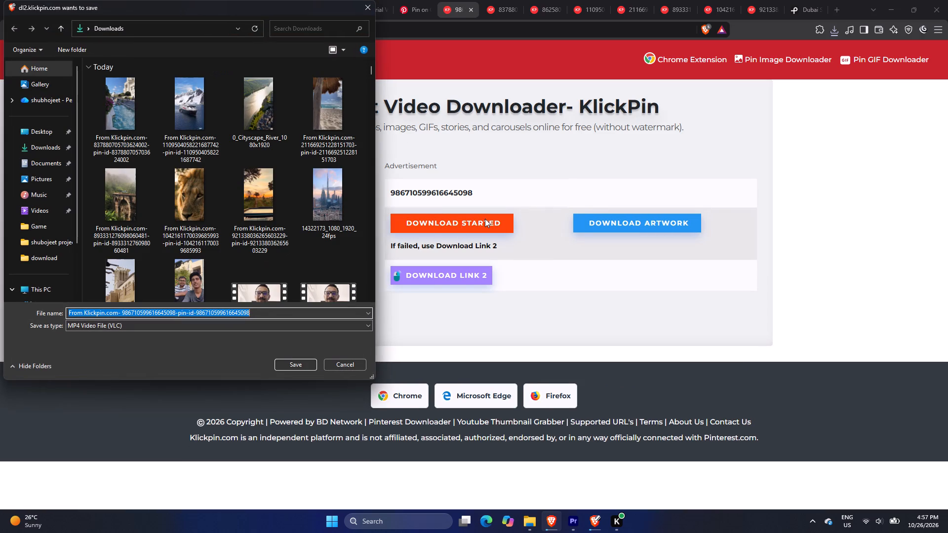
pyautogui.click(291, 367)
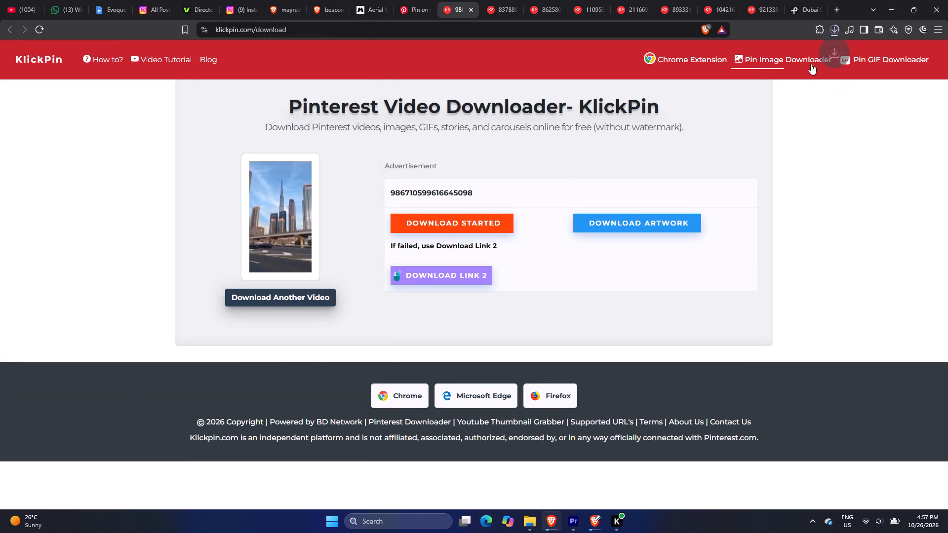
# Place the downloaded Dubai skyline clip from Brave into the Premiere sequence on V2 and A2, starting where the Arctic ship clip ends.
pyautogui.click(834, 27)
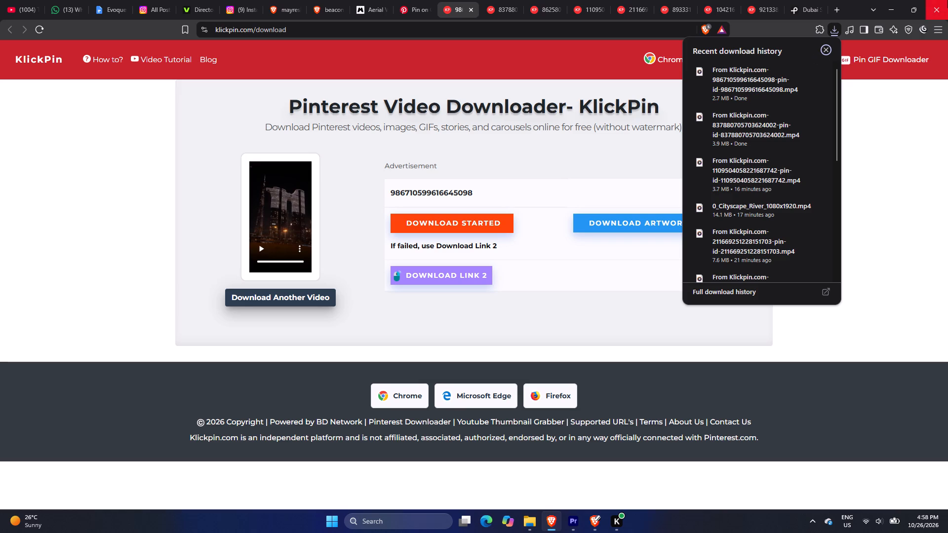
pyautogui.moveTo(739, 85); pyautogui.dragTo(777, 179)
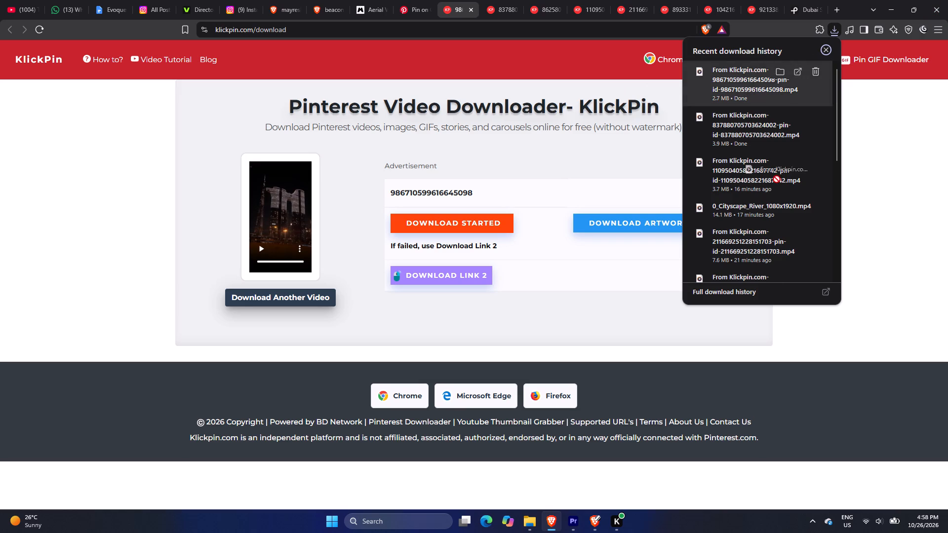
pyautogui.moveTo(777, 179); pyautogui.dragTo(336, 362)
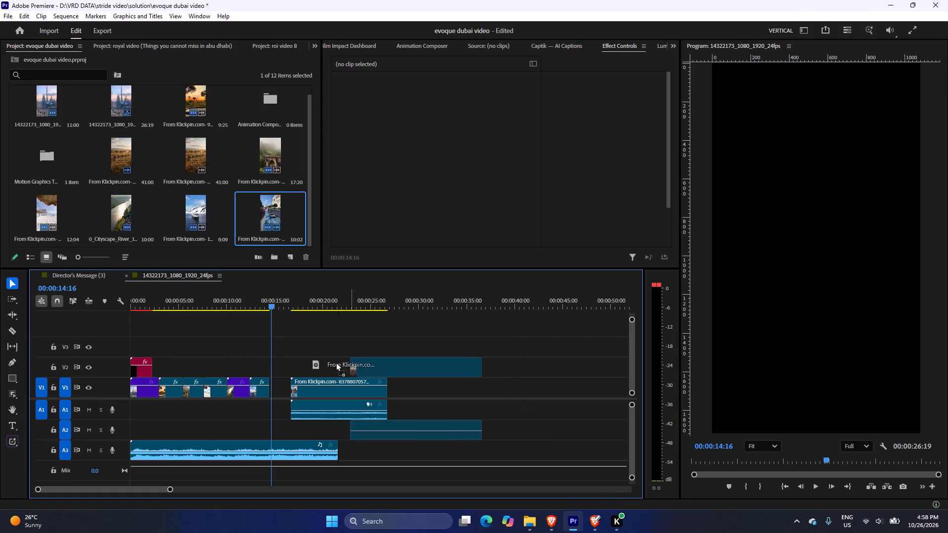
pyautogui.moveTo(336, 362); pyautogui.dragTo(272, 368)
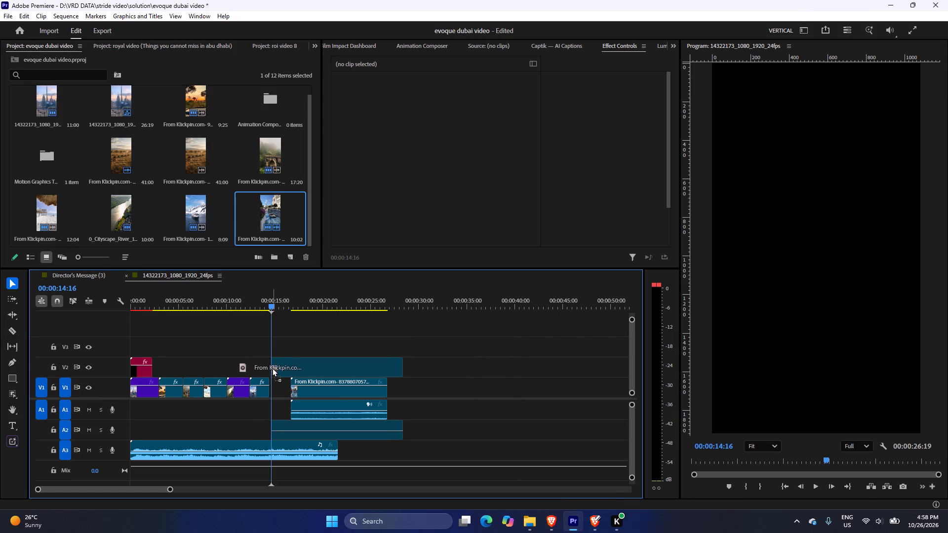
pyautogui.moveTo(272, 368); pyautogui.dragTo(269, 367)
# Find the cut point in the Dubai skyline shot and trim the end of the V2 clip to 00:00:17:11.
pyautogui.moveTo(272, 308); pyautogui.dragTo(278, 309)
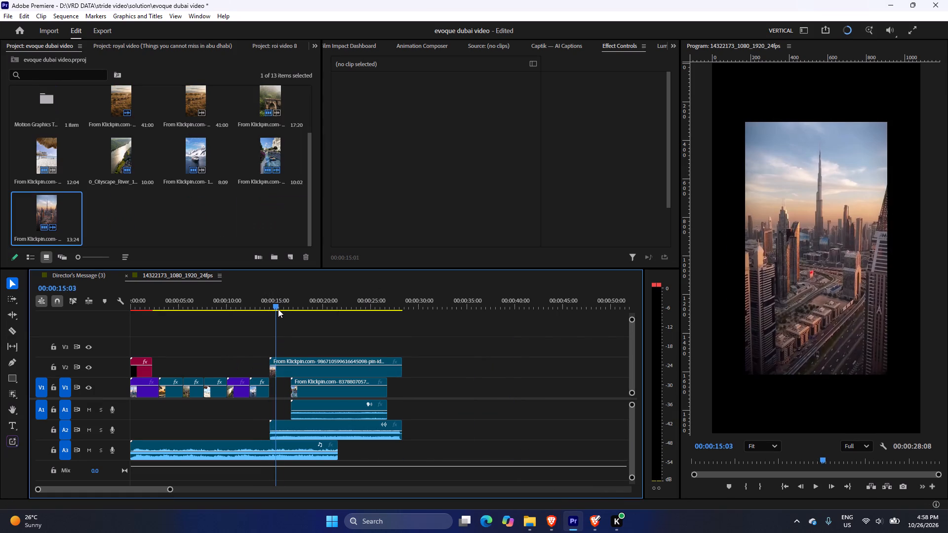
pyautogui.moveTo(278, 309); pyautogui.dragTo(302, 316)
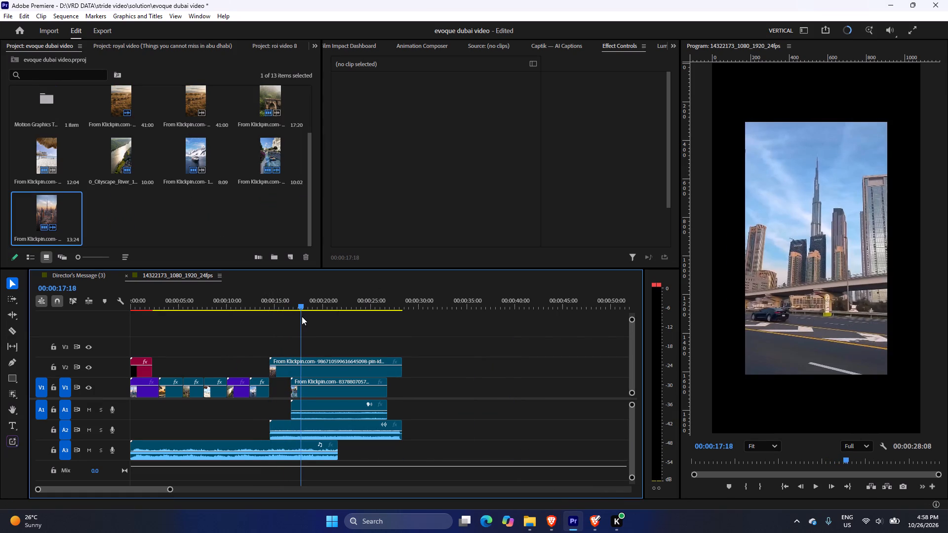
pyautogui.moveTo(302, 316); pyautogui.dragTo(297, 314)
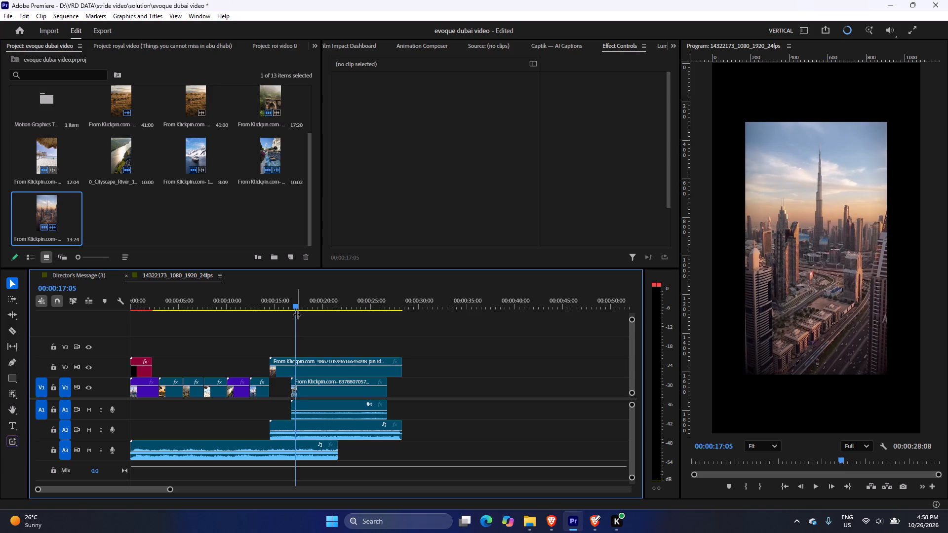
pyautogui.press('Right')
pyautogui.press('Right')
pyautogui.press('Right')
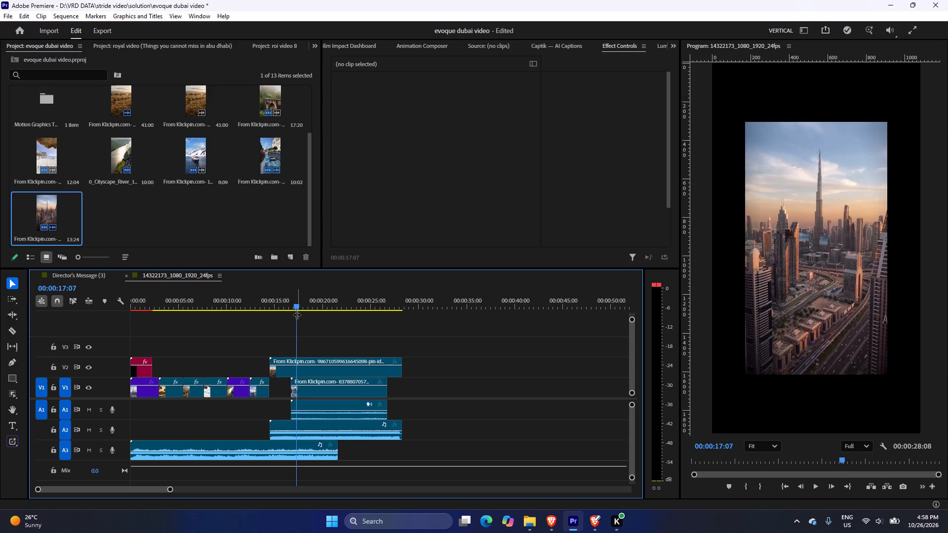
pyautogui.press('Right')
pyautogui.press('Right')
pyautogui.press('Right')
pyautogui.press('Right')
pyautogui.press('Left')
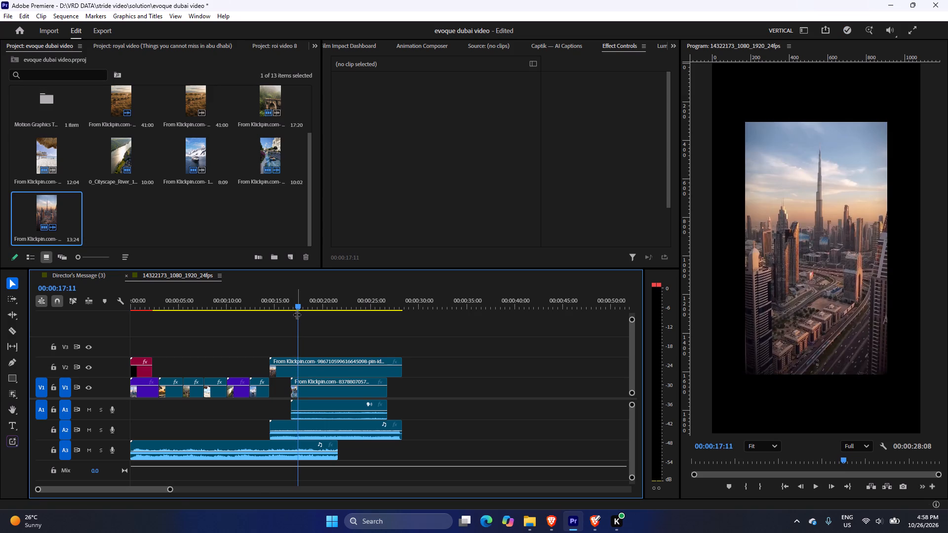
pyautogui.moveTo(409, 361); pyautogui.dragTo(307, 357)
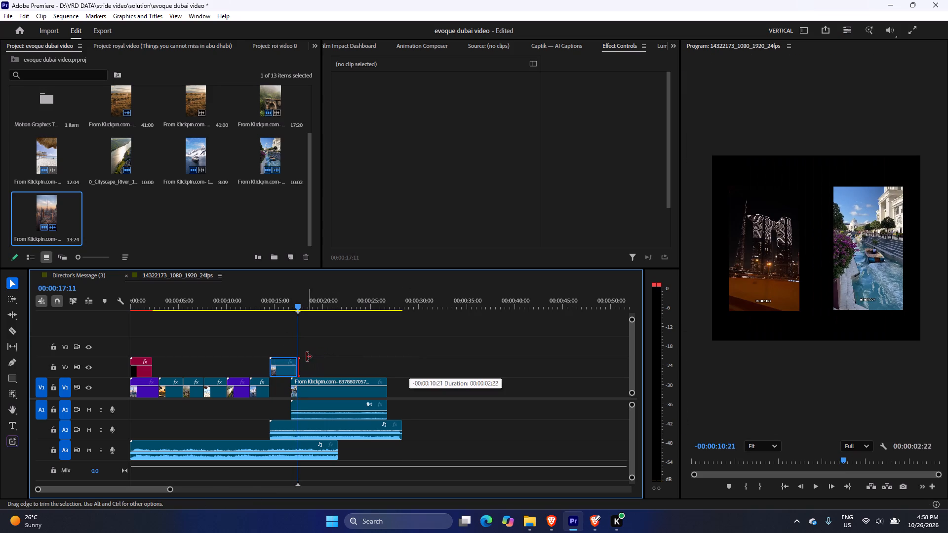
pyautogui.moveTo(307, 357); pyautogui.dragTo(305, 356)
# Move the canal boat clip on V1 so it starts at 00:00:17:11, where the skyline clip ends.
pyautogui.moveTo(318, 390); pyautogui.dragTo(327, 388)
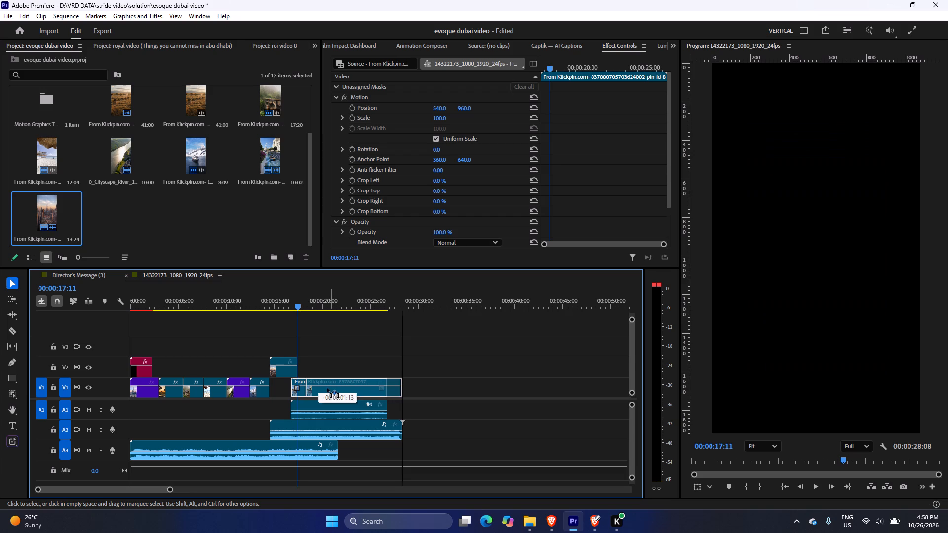
pyautogui.moveTo(327, 388); pyautogui.dragTo(327, 388)
pyautogui.click(371, 351)
# Delete the canal boat clip's audio on A1 and the skyline clip's audio on A2.
pyautogui.click(320, 400)
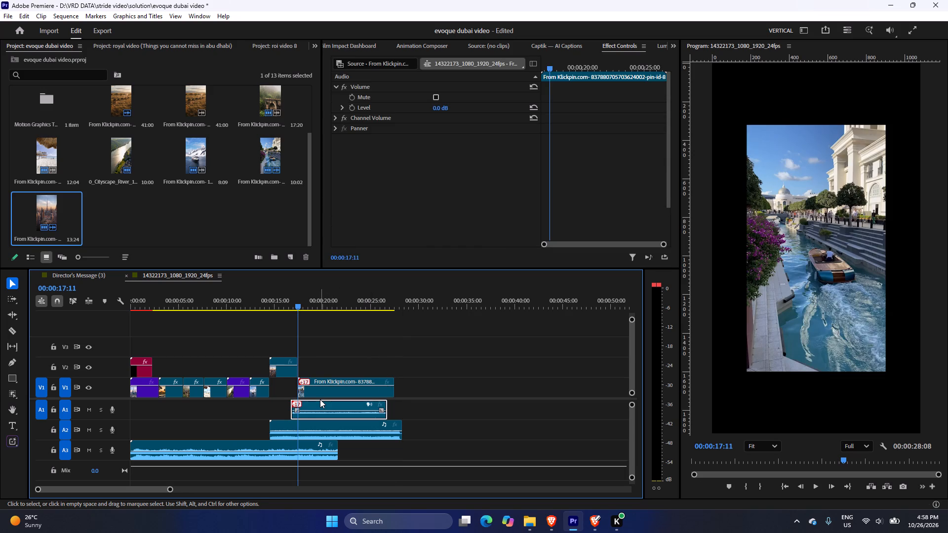
pyautogui.press('Delete')
pyautogui.click(327, 425)
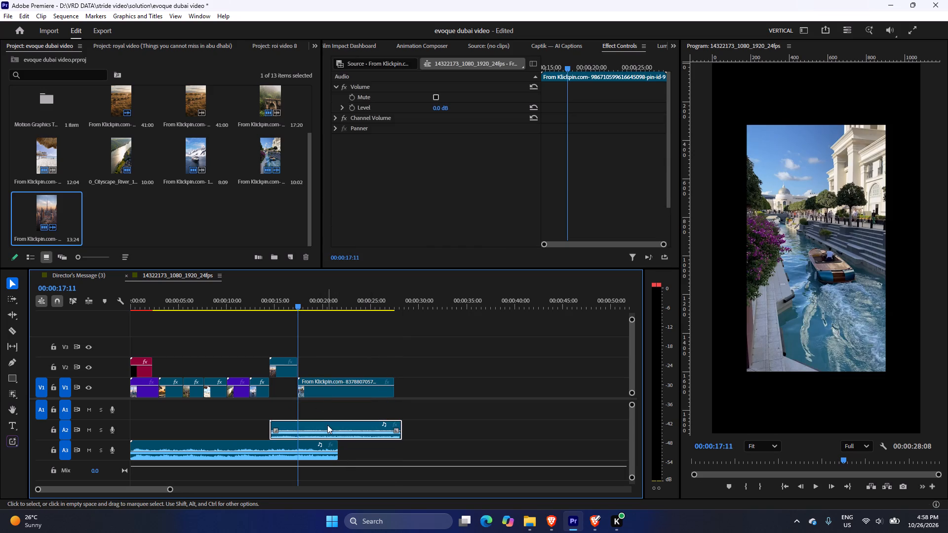
pyautogui.press('Delete')
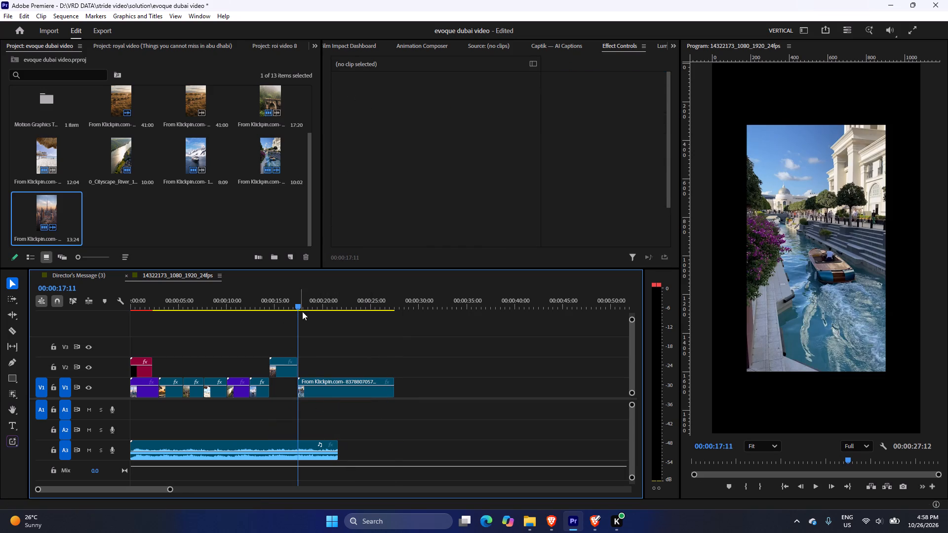
# Move the Dubai skyline clip from V2 down into the V1 gap between the Arctic ship and canal boat clips.
pyautogui.moveTo(297, 305); pyautogui.dragTo(283, 297)
pyautogui.moveTo(284, 376); pyautogui.dragTo(284, 386)
pyautogui.click(278, 351)
# Apply Fill frame to the Dubai skyline clip and the canal boat clip on V1, checking the skyline shot in between.
pyautogui.moveTo(272, 299); pyautogui.dragTo(265, 305)
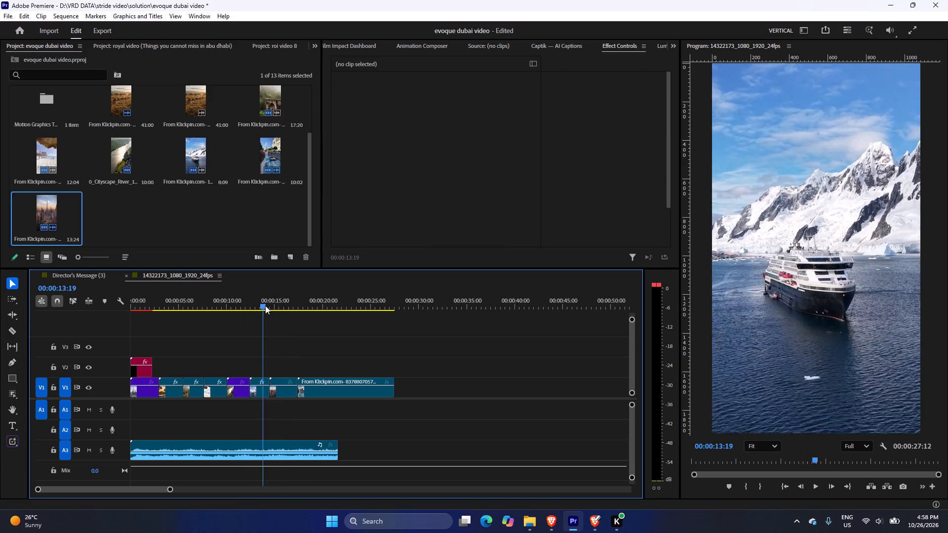
pyautogui.moveTo(265, 305); pyautogui.dragTo(269, 309)
pyautogui.rightClick(287, 394)
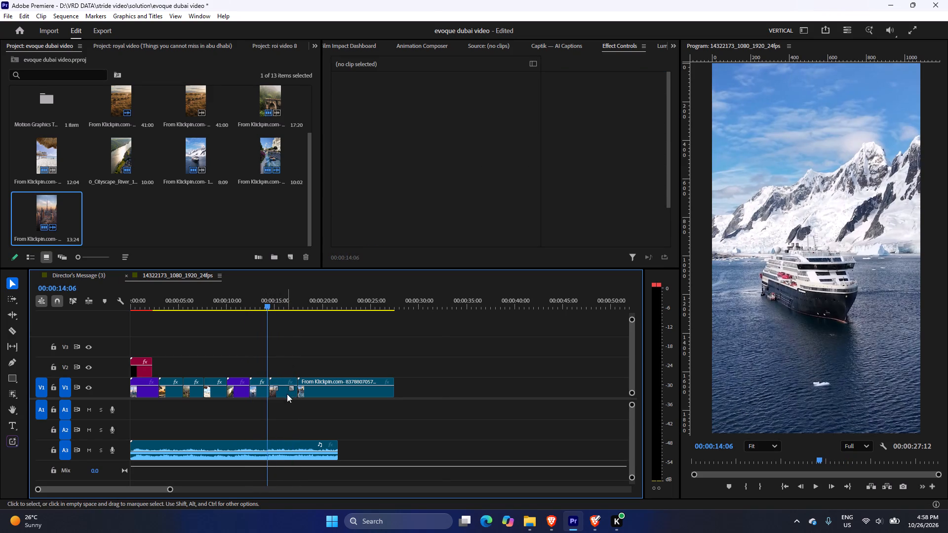
pyautogui.click(317, 418)
pyautogui.moveTo(273, 297); pyautogui.dragTo(280, 301)
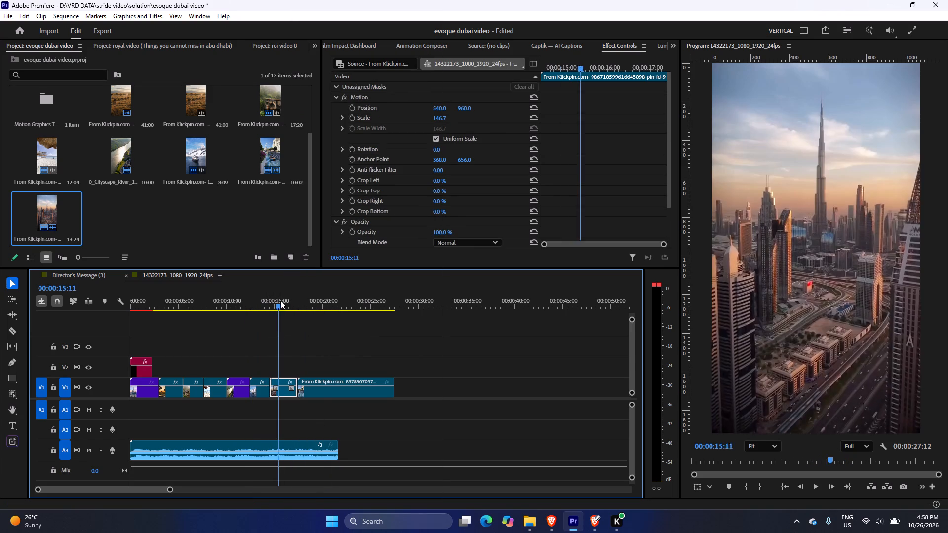
pyautogui.moveTo(280, 301); pyautogui.dragTo(296, 305)
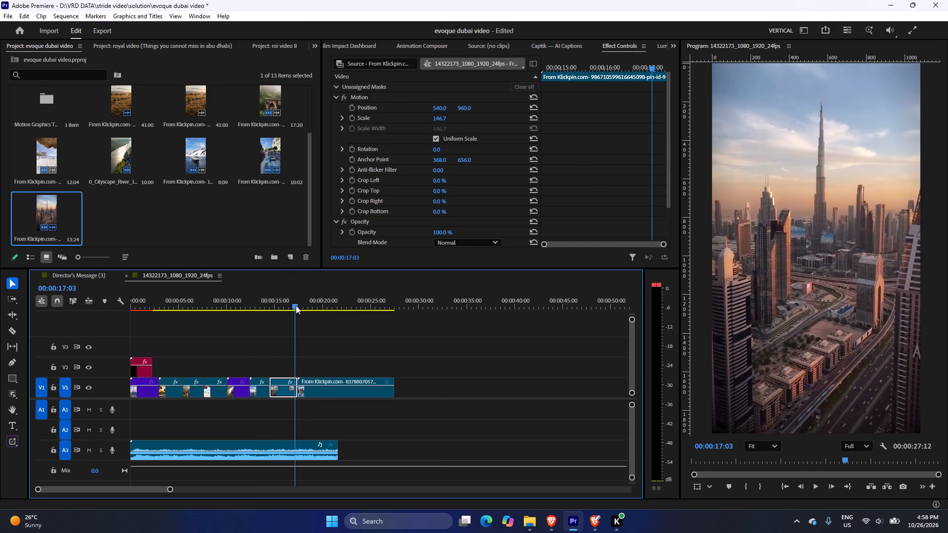
pyautogui.moveTo(296, 305); pyautogui.dragTo(306, 308)
pyautogui.rightClick(337, 395)
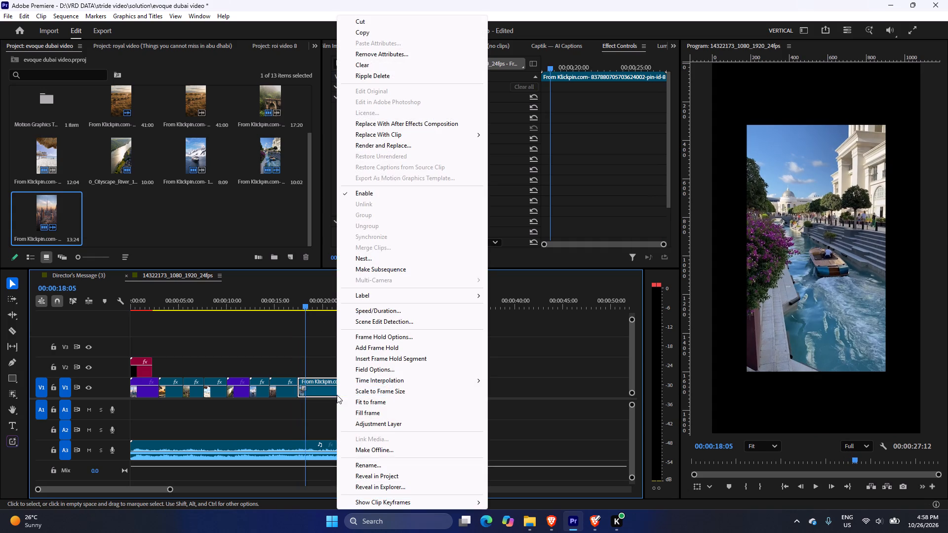
pyautogui.click(361, 411)
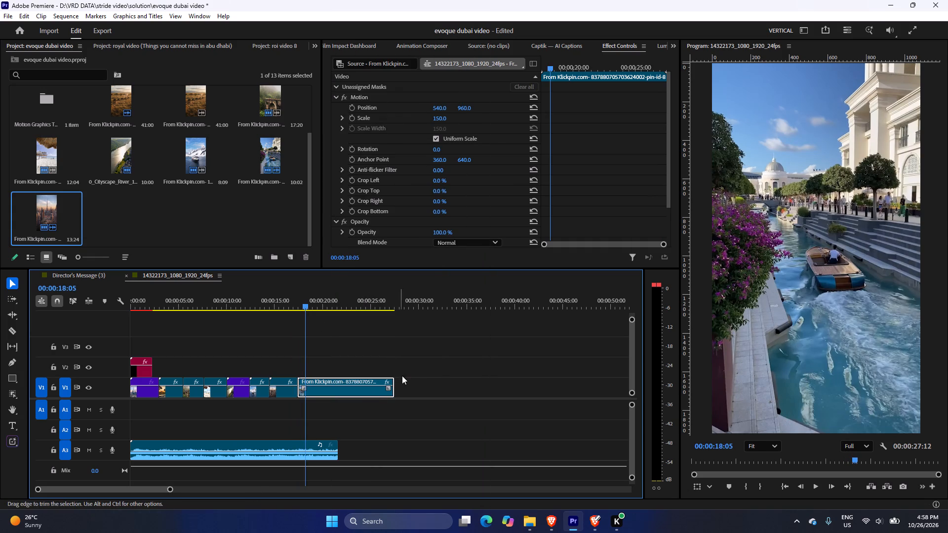
pyautogui.click(423, 386)
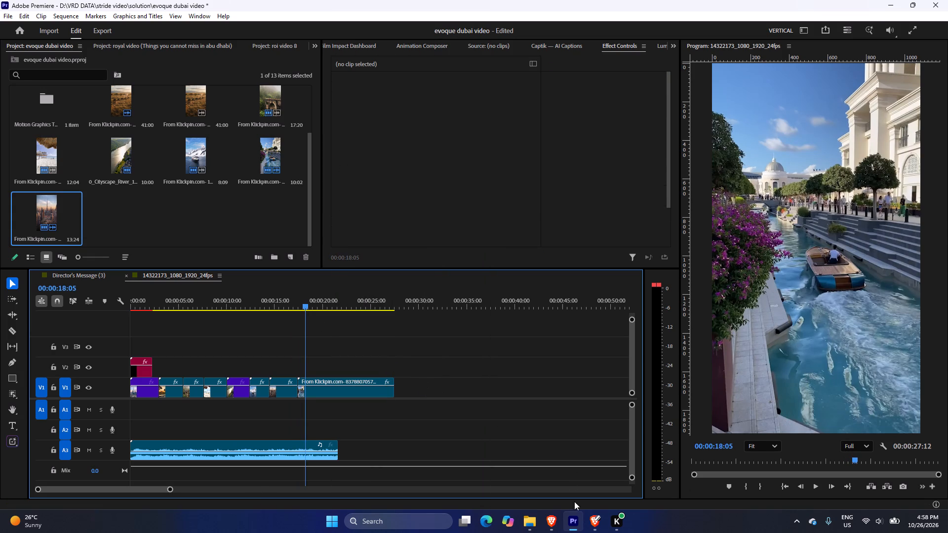
# Copy "Partner logos appearing on screen" from the 18–20 sec row of the Evoque Reel Script in Brave and search Pinterest for it.
pyautogui.click(558, 519)
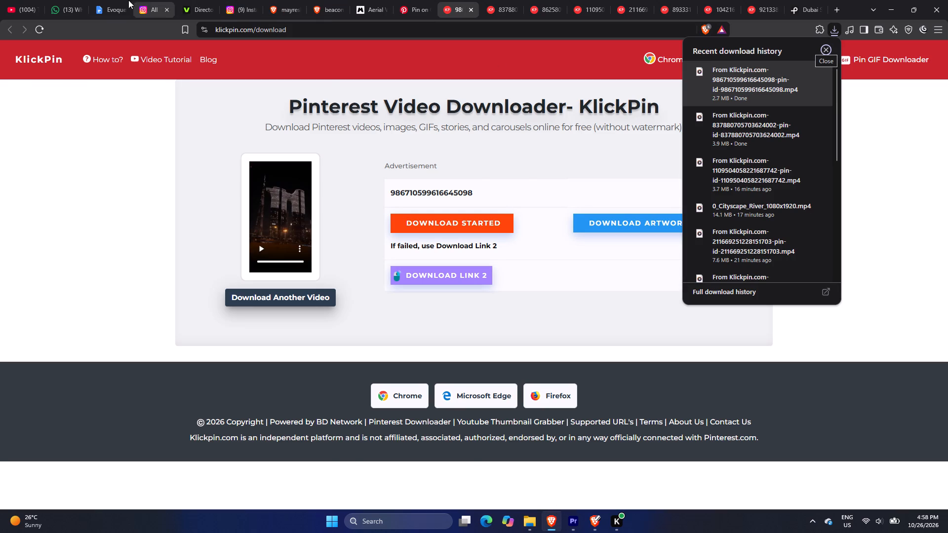
pyautogui.click(101, 2)
pyautogui.click(335, 415)
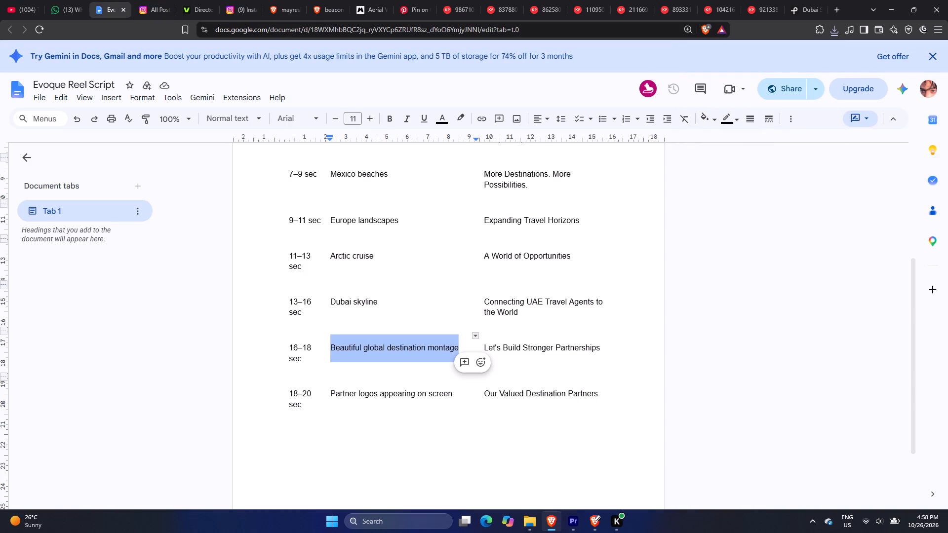
pyautogui.moveTo(330, 390); pyautogui.dragTo(454, 390)
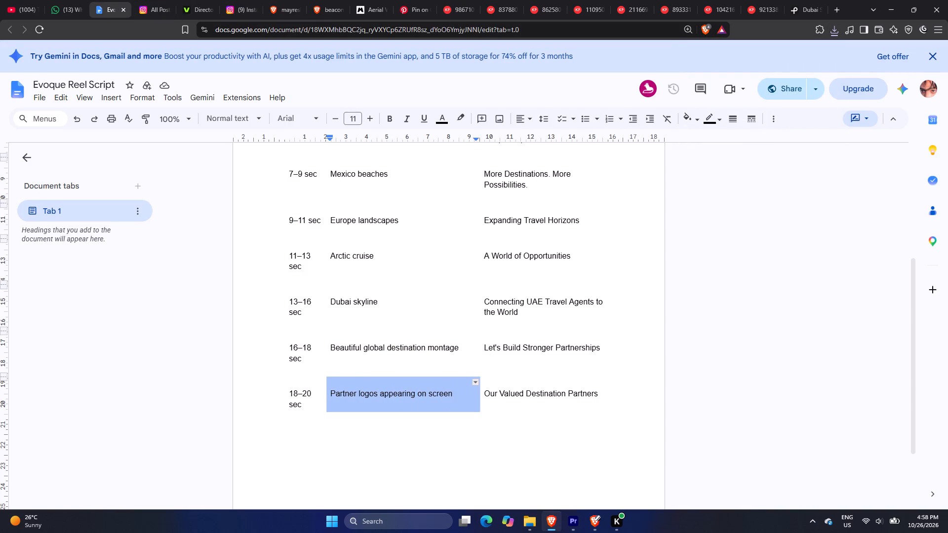
pyautogui.moveTo(454, 390); pyautogui.dragTo(455, 390)
pyautogui.click(453, 385)
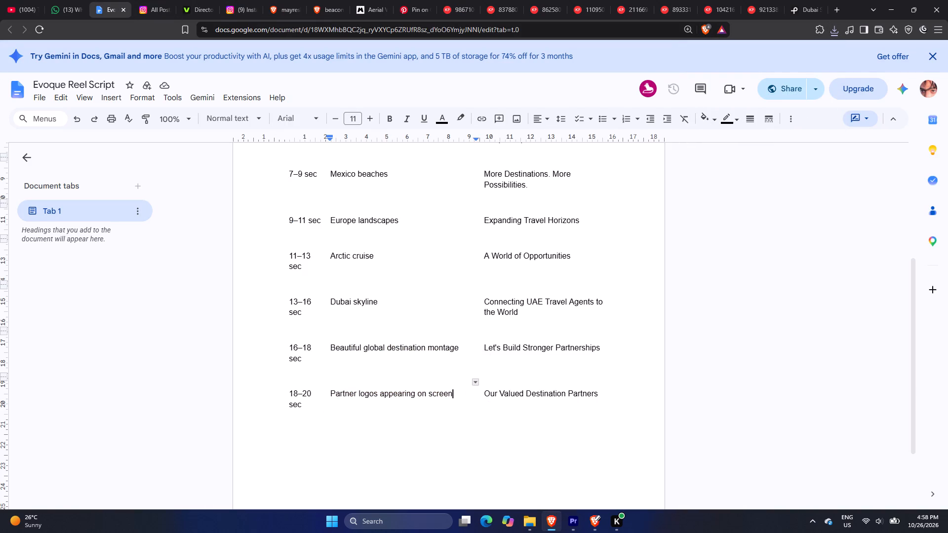
pyautogui.moveTo(455, 386); pyautogui.dragTo(331, 381)
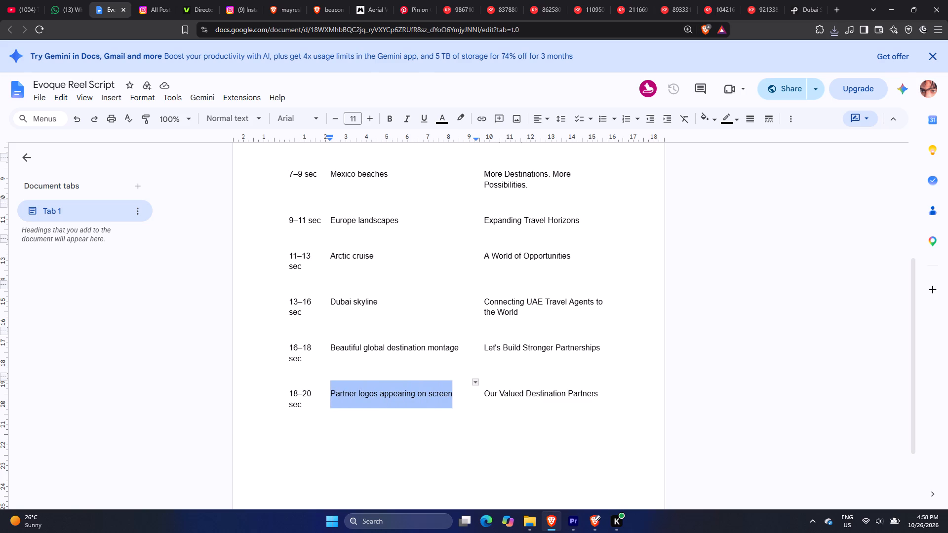
pyautogui.hotkey('ctrl', 'c')
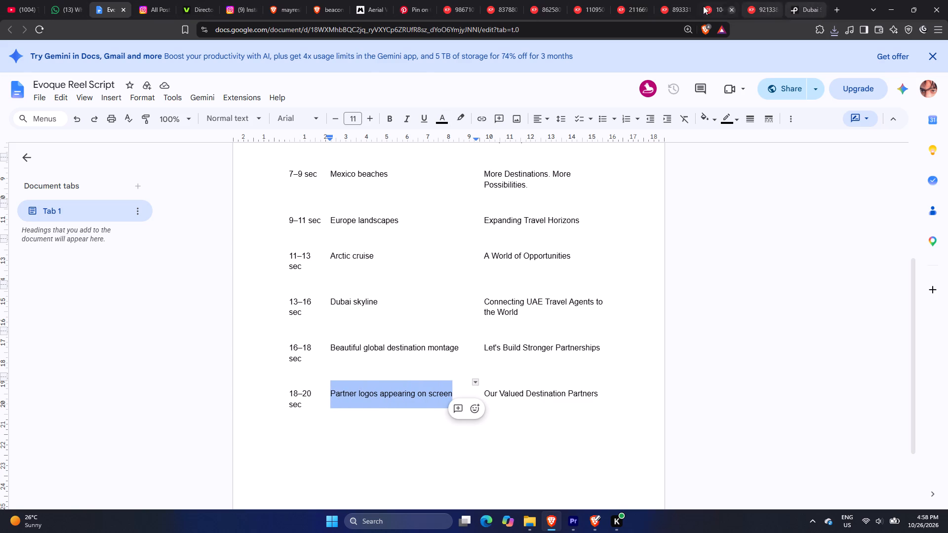
pyautogui.click(406, 2)
pyautogui.click(92, 63)
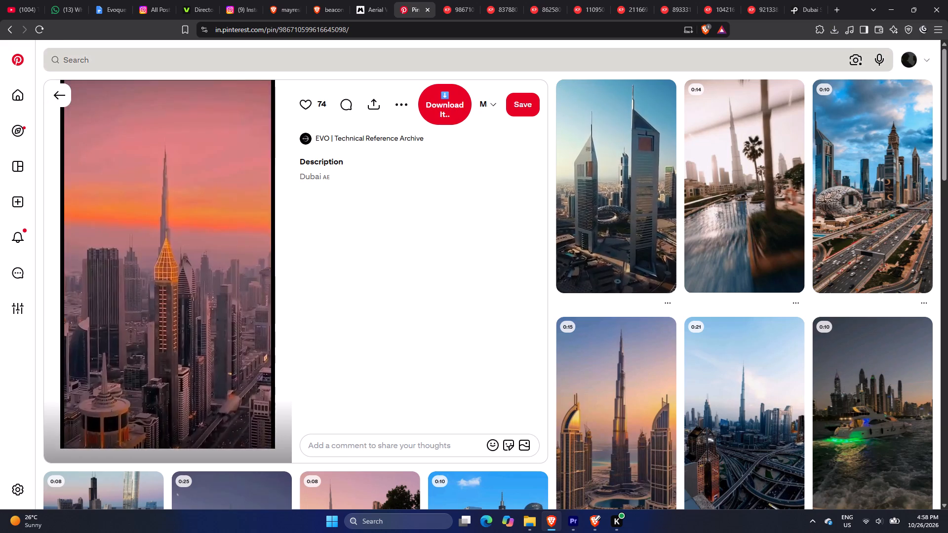
pyautogui.hotkey('ctrl', 'v')
pyautogui.press('Return')
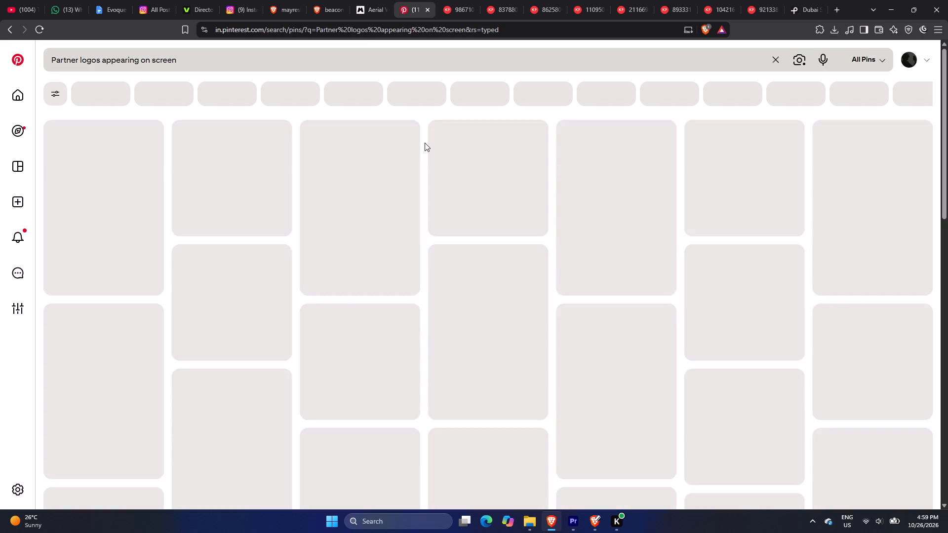
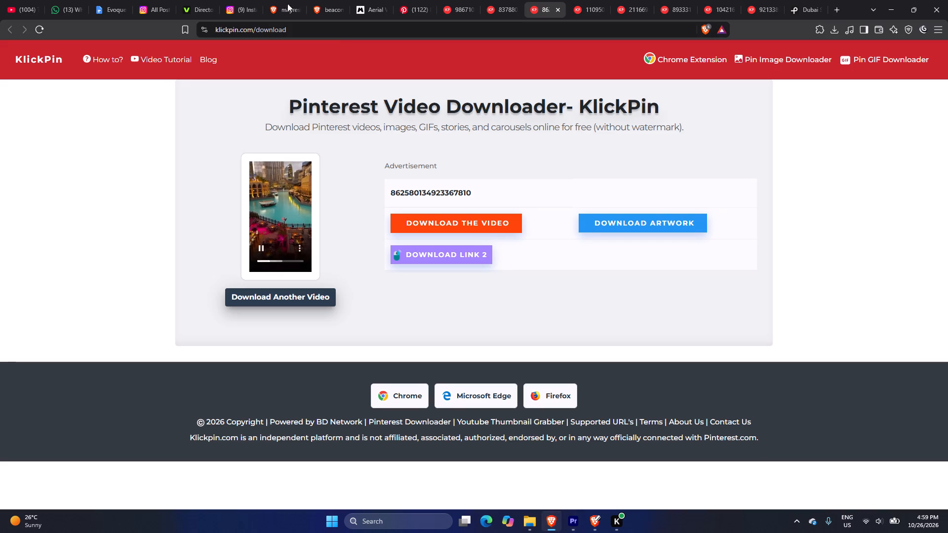
# Review the footage and on-screen text rows of the Evoque Reel Script in Google Docs, and return to the Premiere sequence.
pyautogui.click(97, 6)
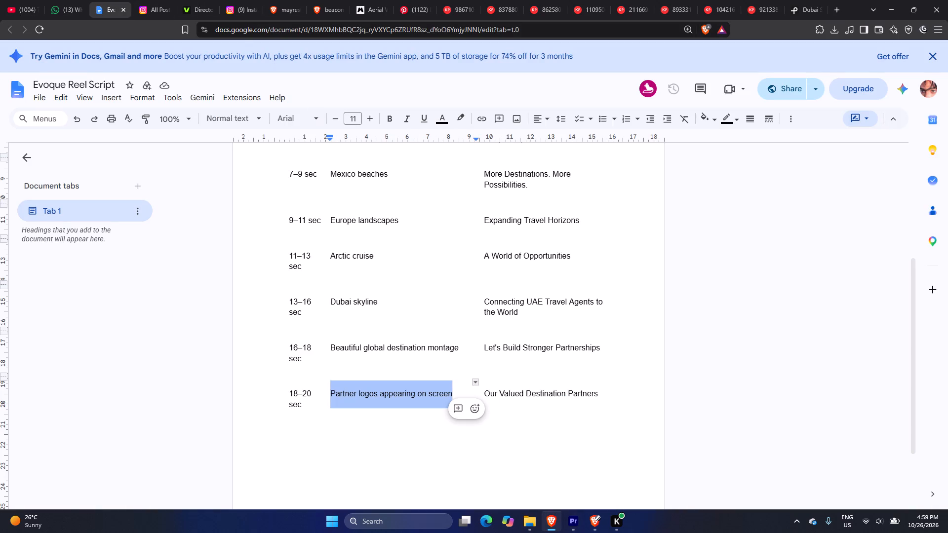
pyautogui.click(354, 447)
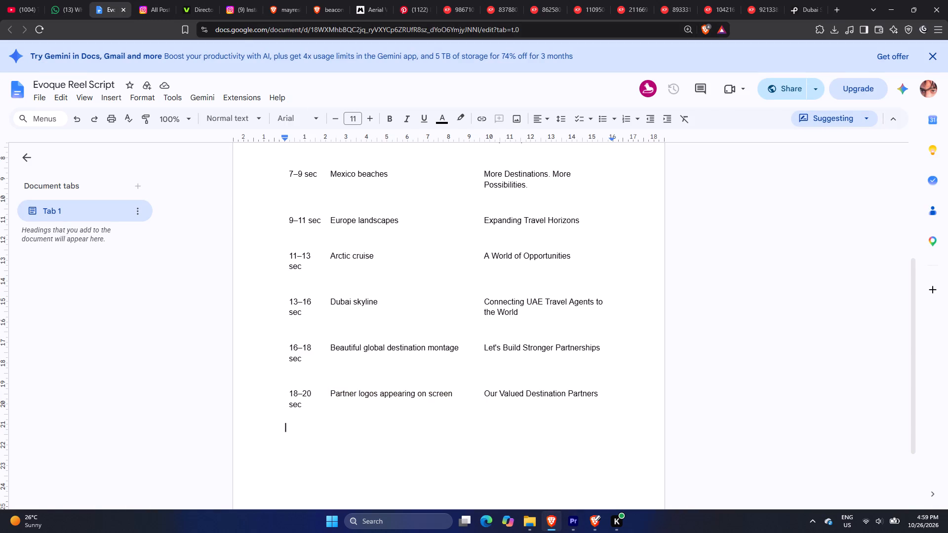
pyautogui.click(525, 441)
pyautogui.scroll(10, 660, 350)
pyautogui.scroll(-2, 660, 349)
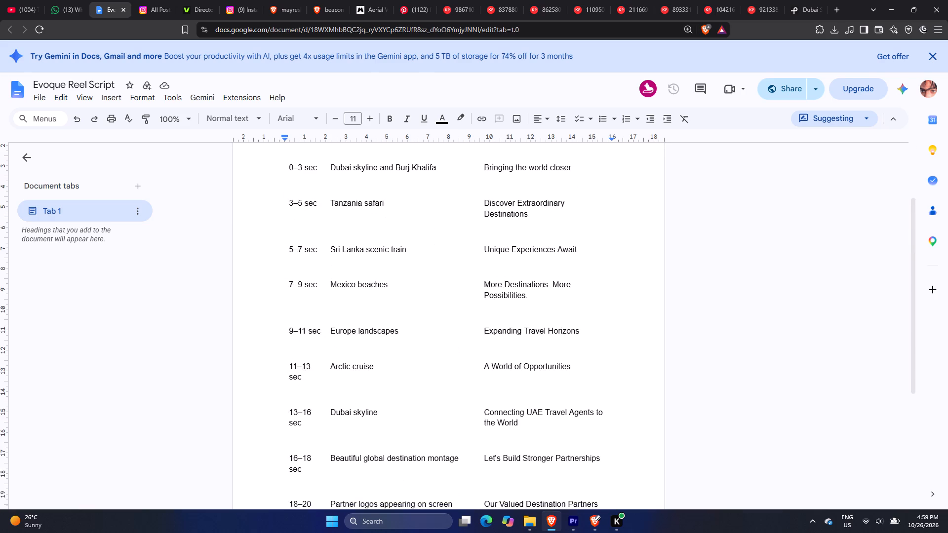
pyautogui.scroll(2, 660, 349)
pyautogui.scroll(-2, 631, 349)
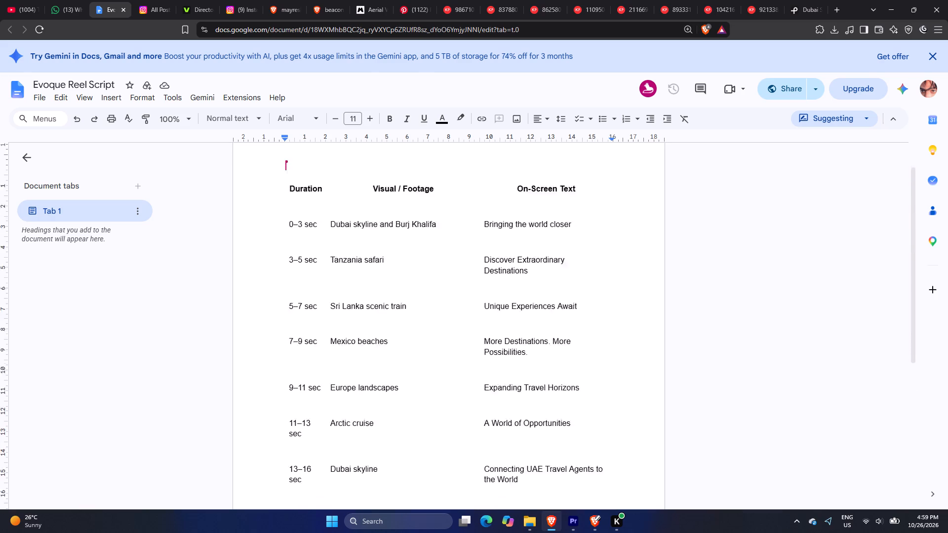
pyautogui.click(654, 340)
pyautogui.click(783, 282)
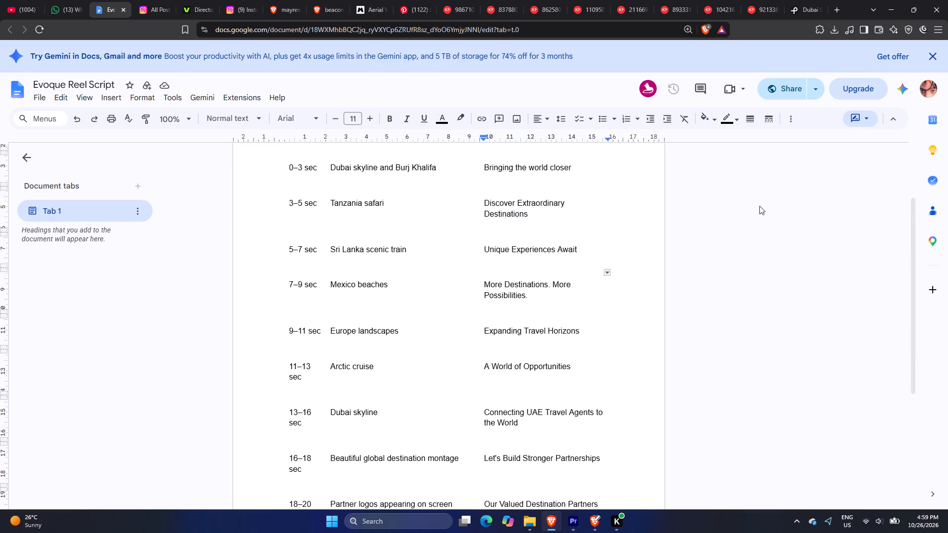
pyautogui.click(562, 528)
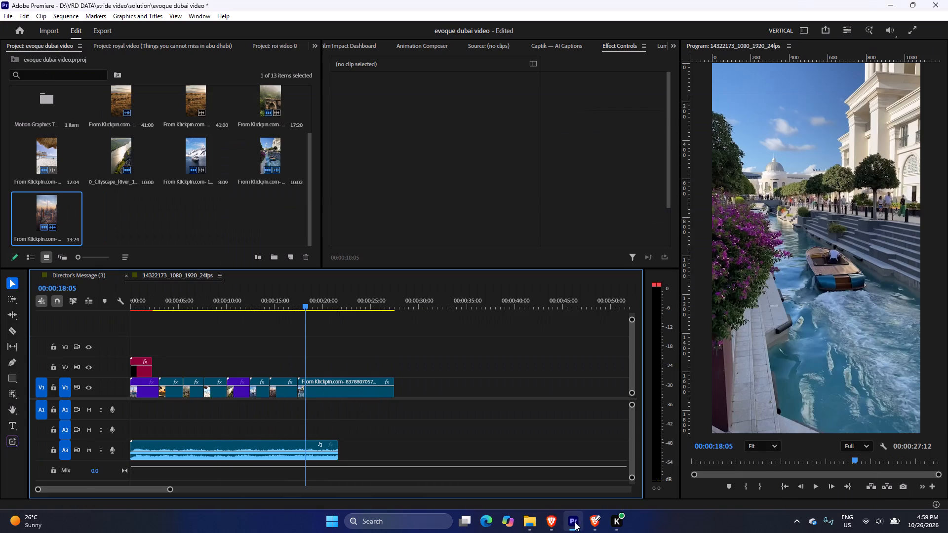
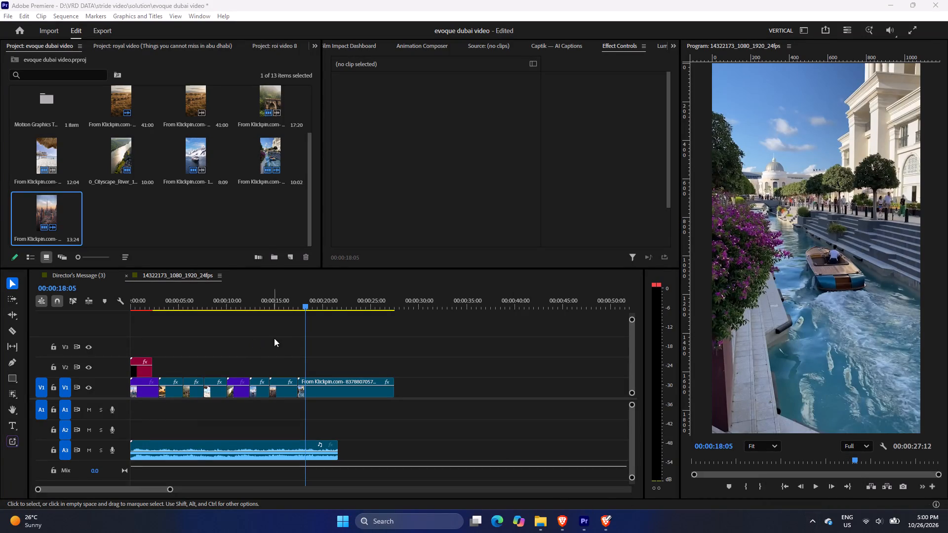
# Play back the opening of the sequence from its start to review the first title over the skyline footage.
pyautogui.moveTo(298, 299); pyautogui.dragTo(245, 301)
pyautogui.moveTo(224, 296); pyautogui.dragTo(174, 300)
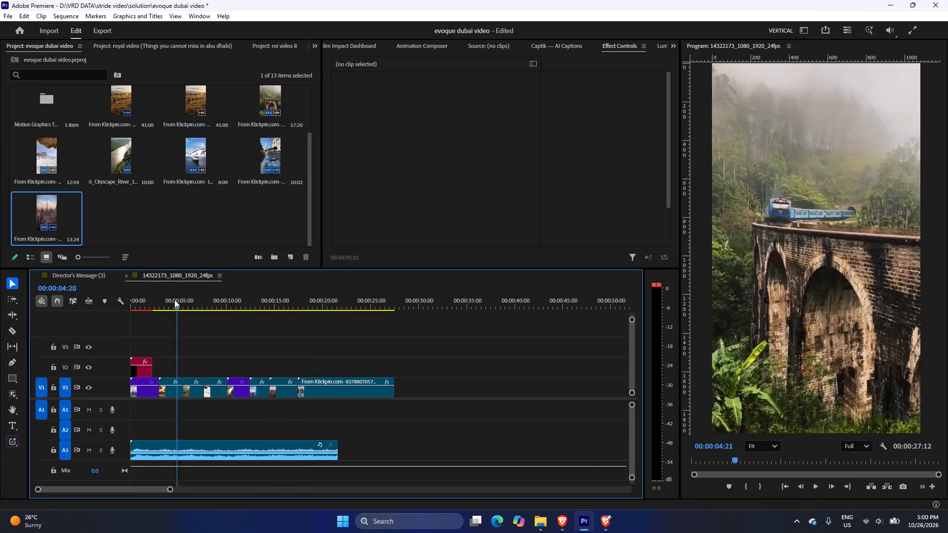
pyautogui.moveTo(174, 300); pyautogui.dragTo(118, 315)
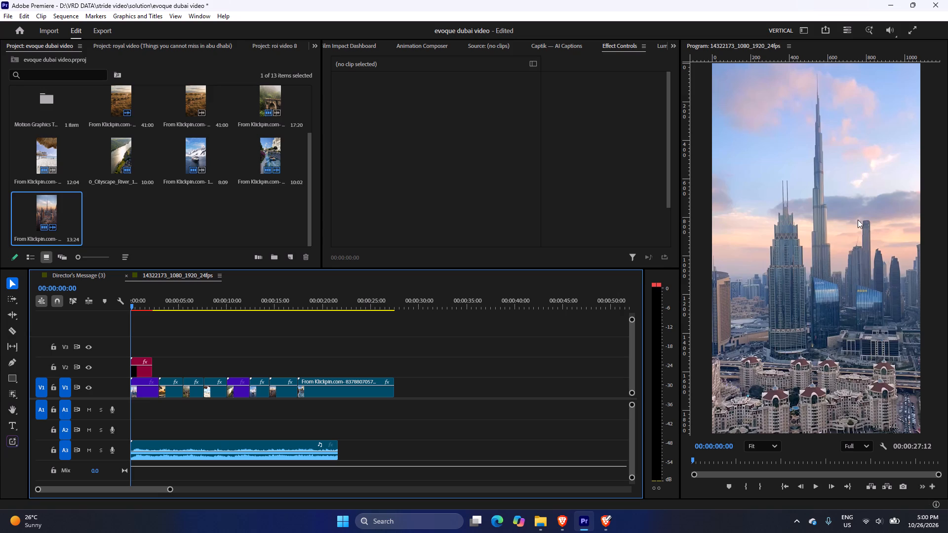
pyautogui.moveTo(147, 305); pyautogui.dragTo(129, 304)
pyautogui.press('space')
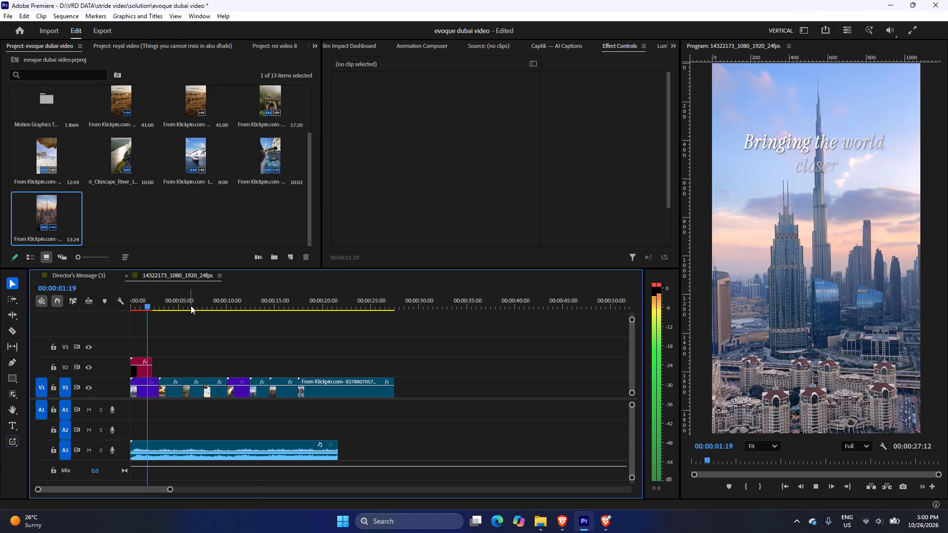
pyautogui.press('space')
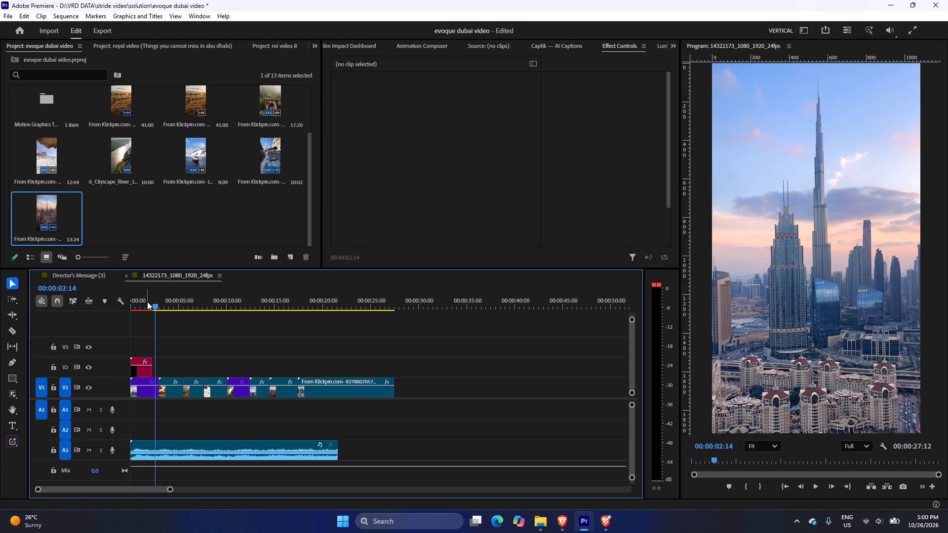
# Set the "Bringing the world closer" title's font to Kaushan Script in Animation Composer and turn off its faux bold.
pyautogui.moveTo(146, 302); pyautogui.dragTo(138, 302)
pyautogui.click(144, 375)
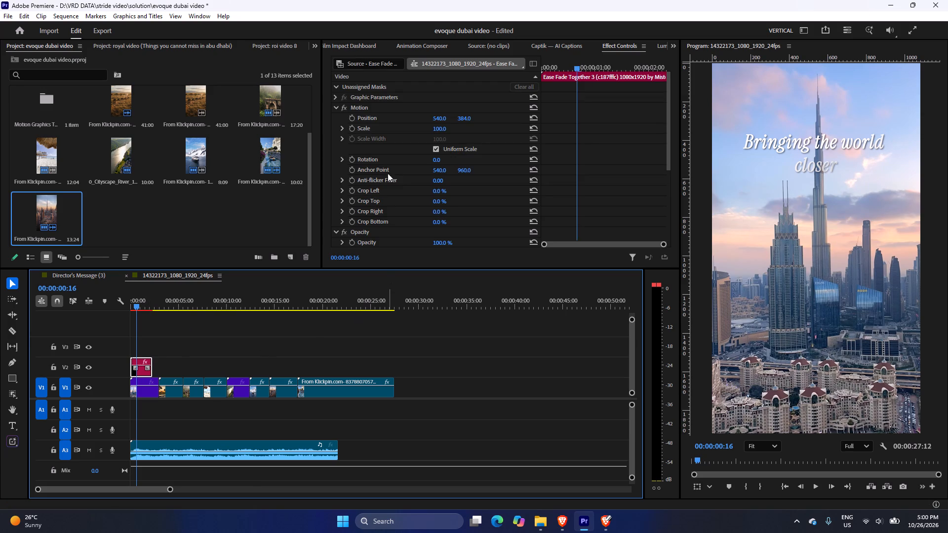
pyautogui.click(424, 43)
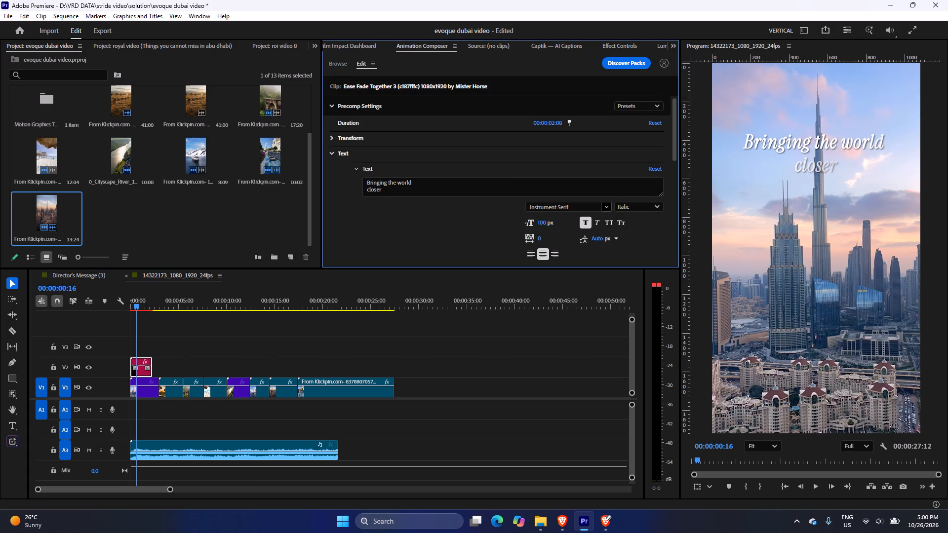
pyautogui.click(592, 208)
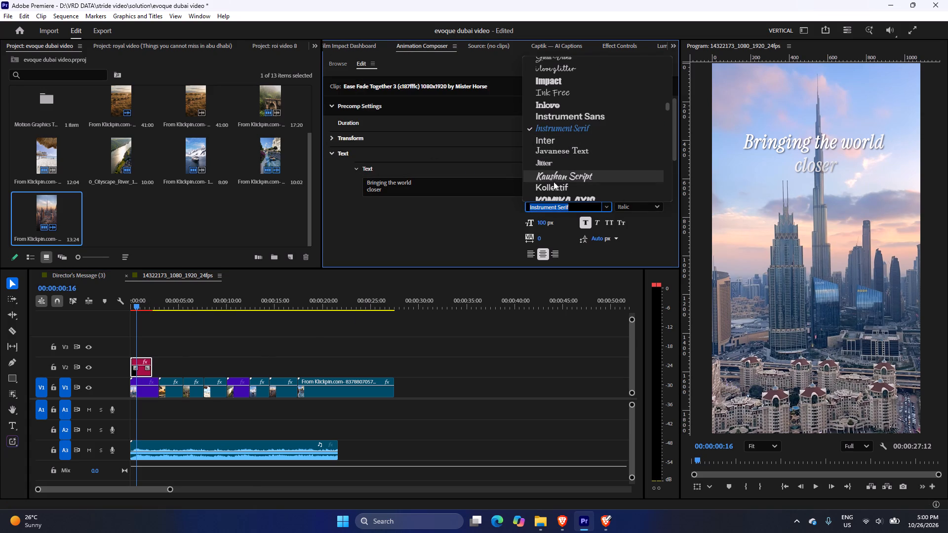
pyautogui.click(551, 181)
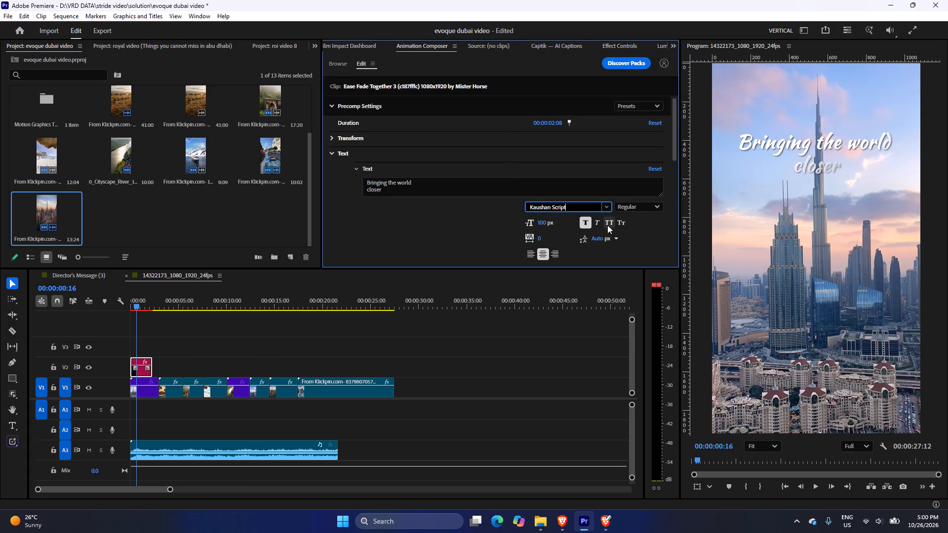
pyautogui.click(584, 221)
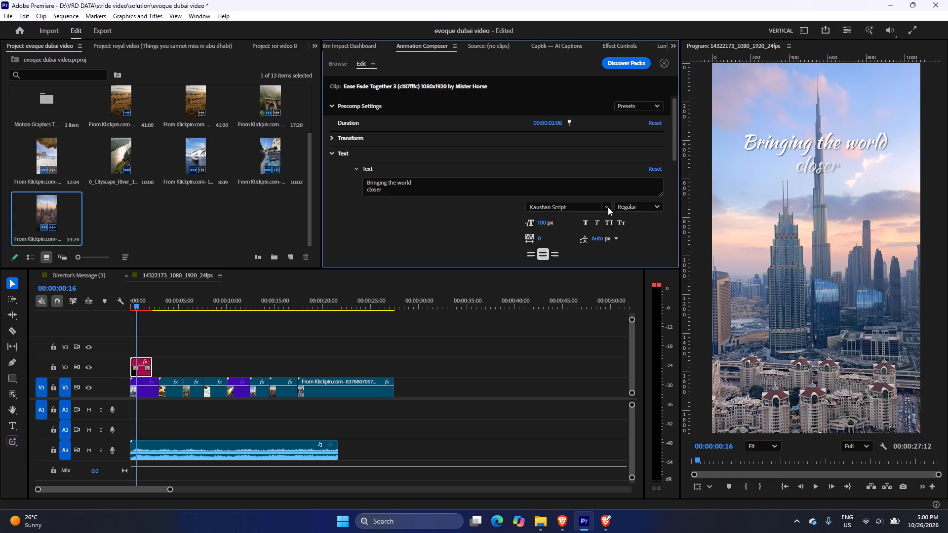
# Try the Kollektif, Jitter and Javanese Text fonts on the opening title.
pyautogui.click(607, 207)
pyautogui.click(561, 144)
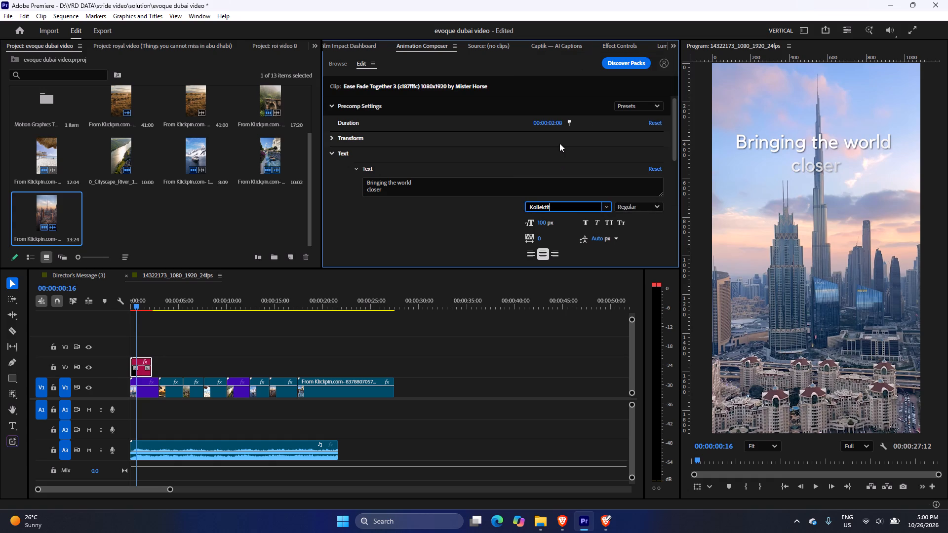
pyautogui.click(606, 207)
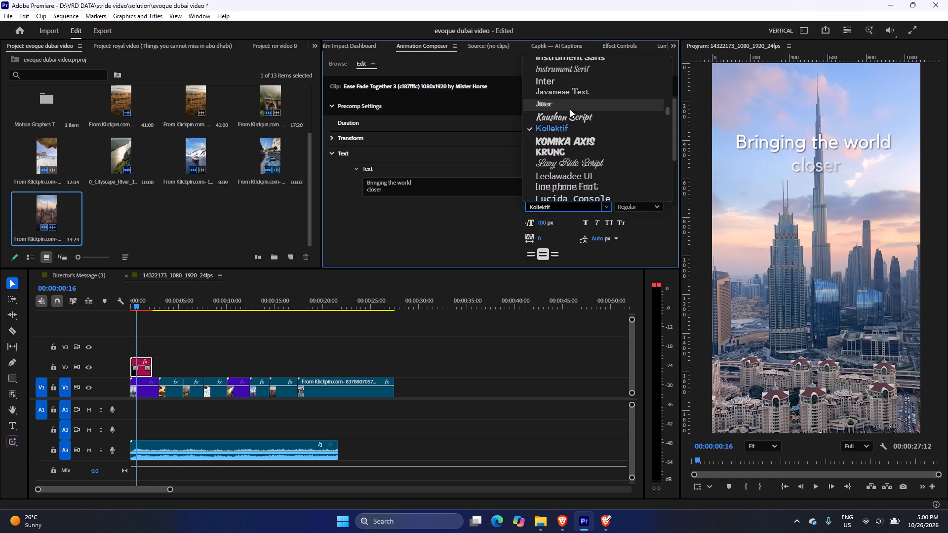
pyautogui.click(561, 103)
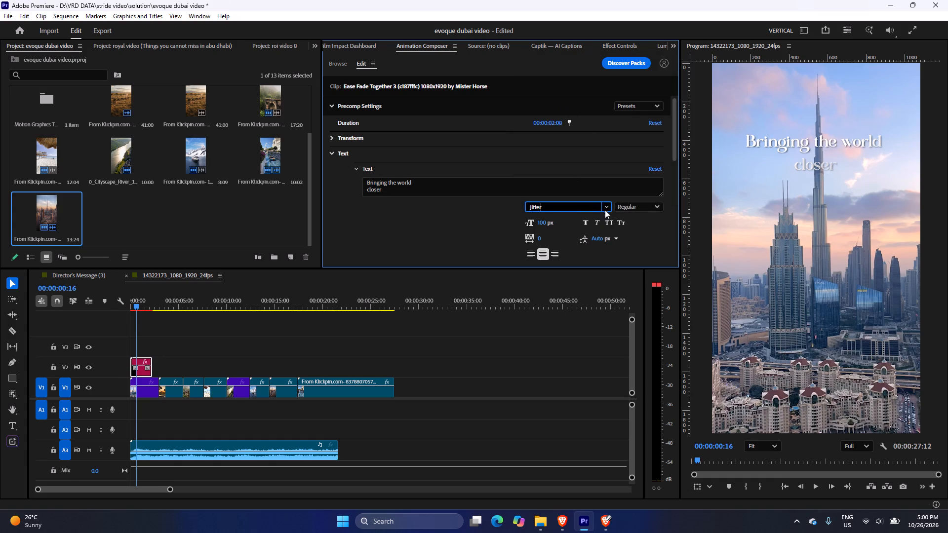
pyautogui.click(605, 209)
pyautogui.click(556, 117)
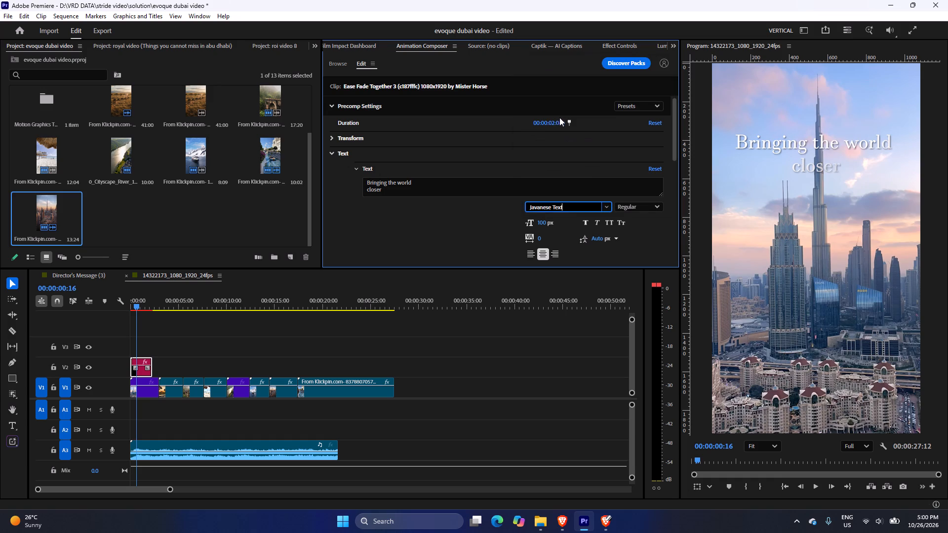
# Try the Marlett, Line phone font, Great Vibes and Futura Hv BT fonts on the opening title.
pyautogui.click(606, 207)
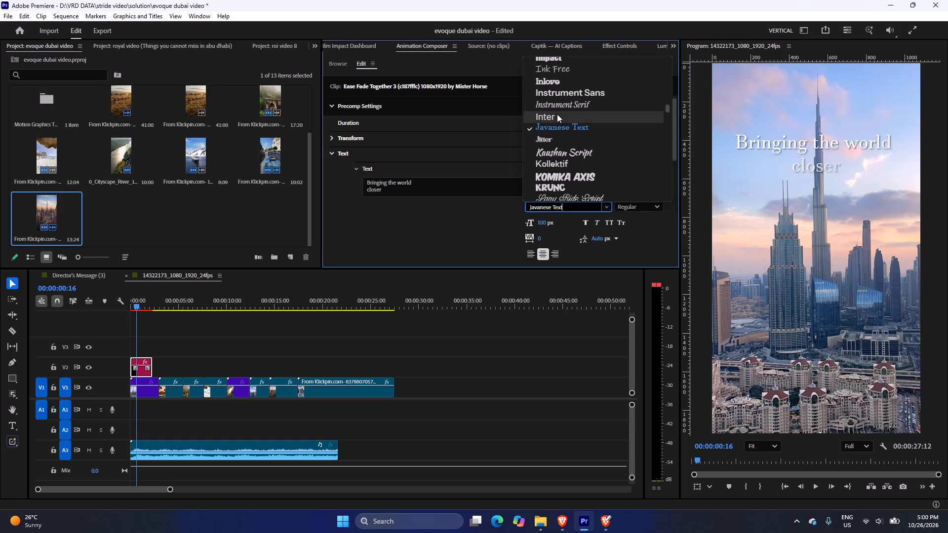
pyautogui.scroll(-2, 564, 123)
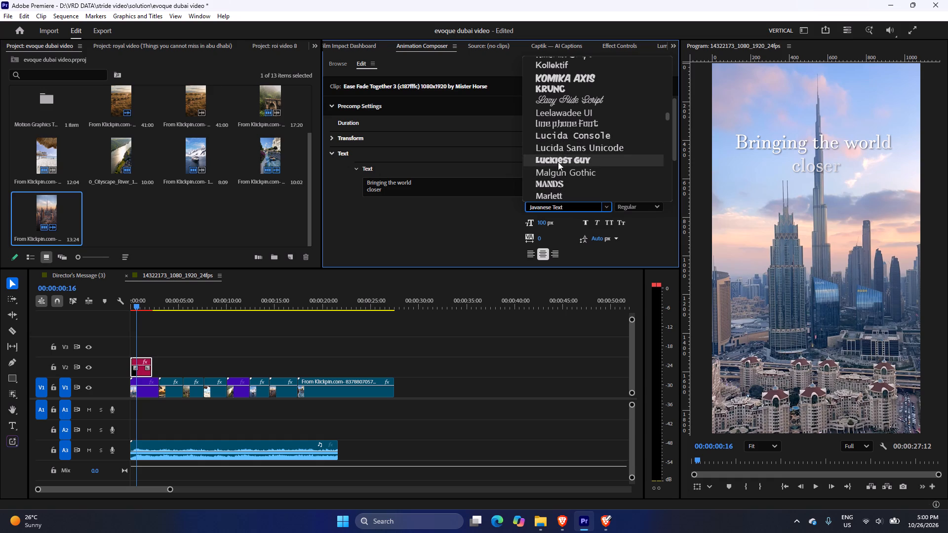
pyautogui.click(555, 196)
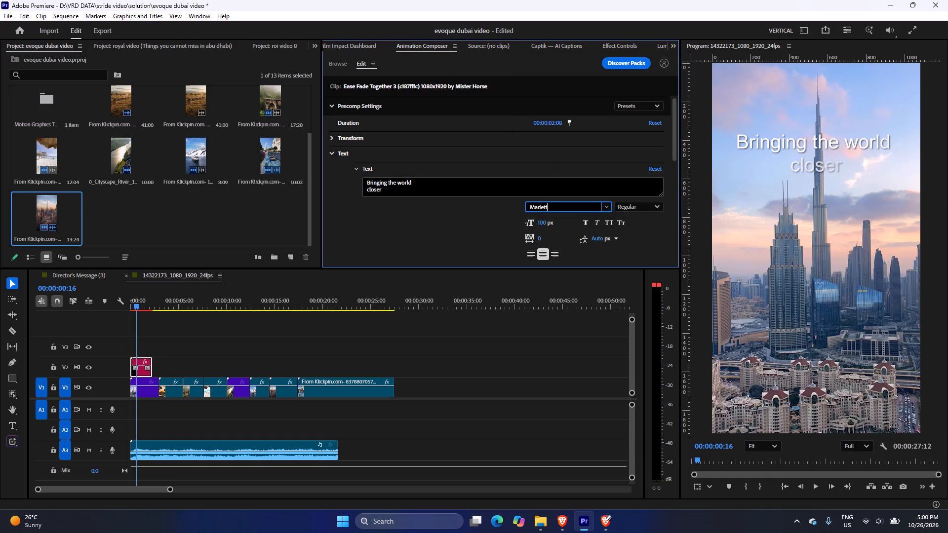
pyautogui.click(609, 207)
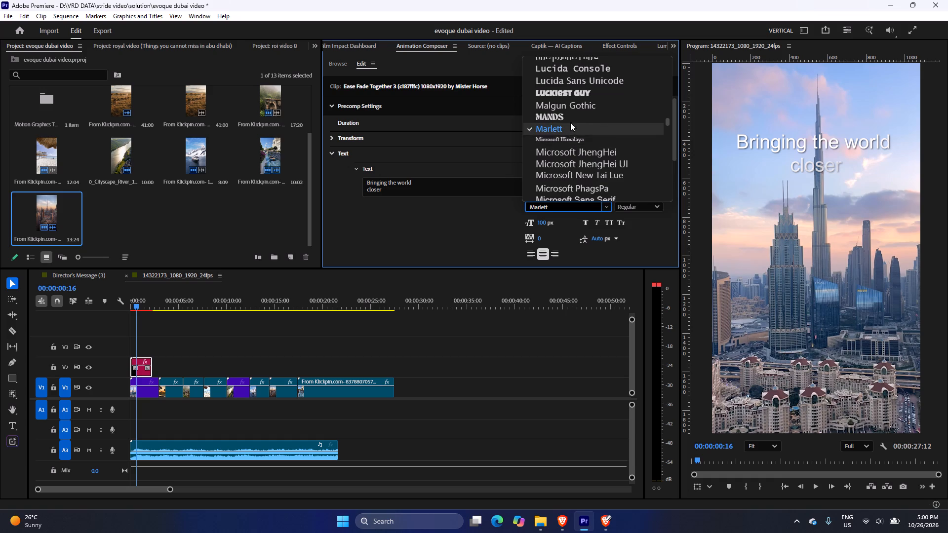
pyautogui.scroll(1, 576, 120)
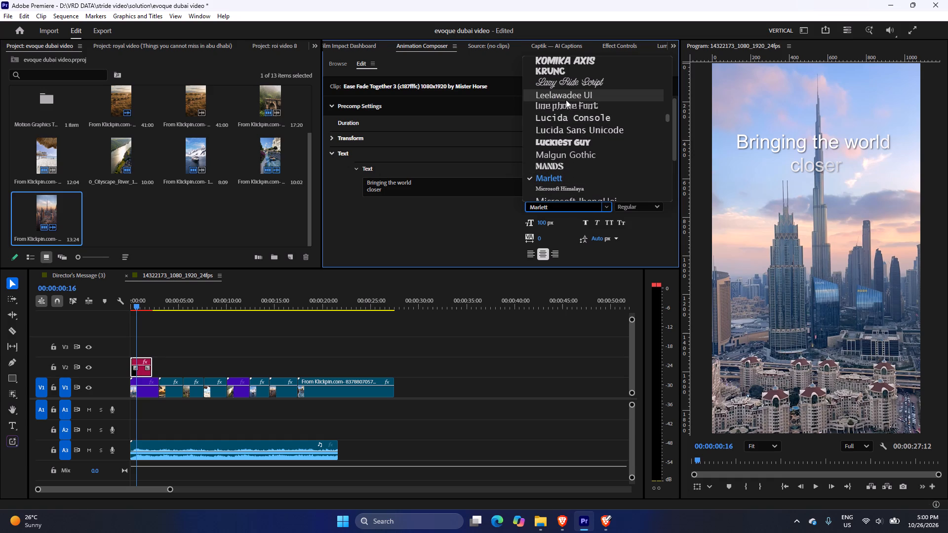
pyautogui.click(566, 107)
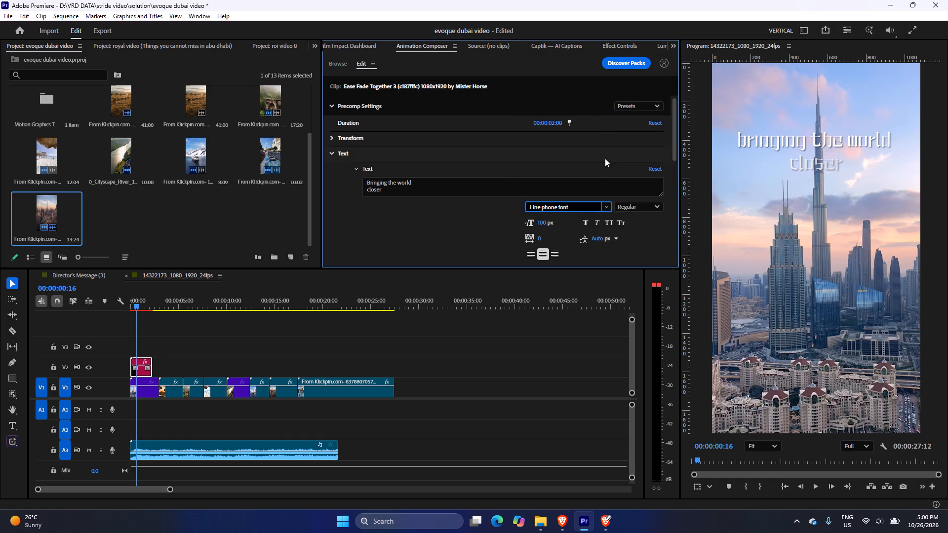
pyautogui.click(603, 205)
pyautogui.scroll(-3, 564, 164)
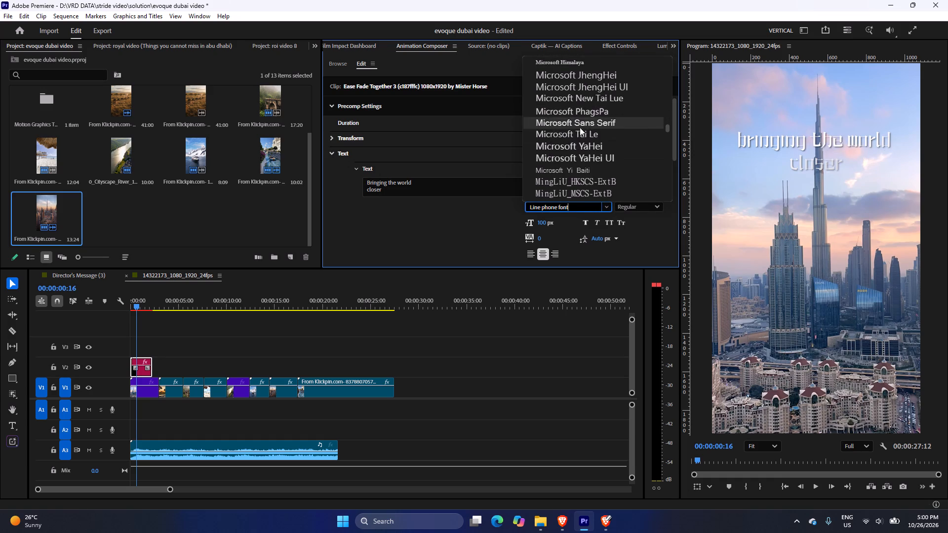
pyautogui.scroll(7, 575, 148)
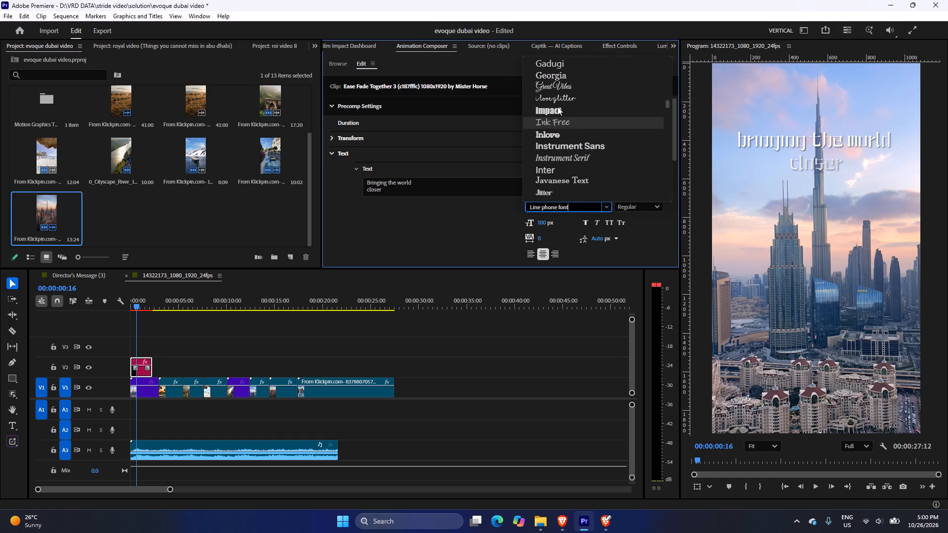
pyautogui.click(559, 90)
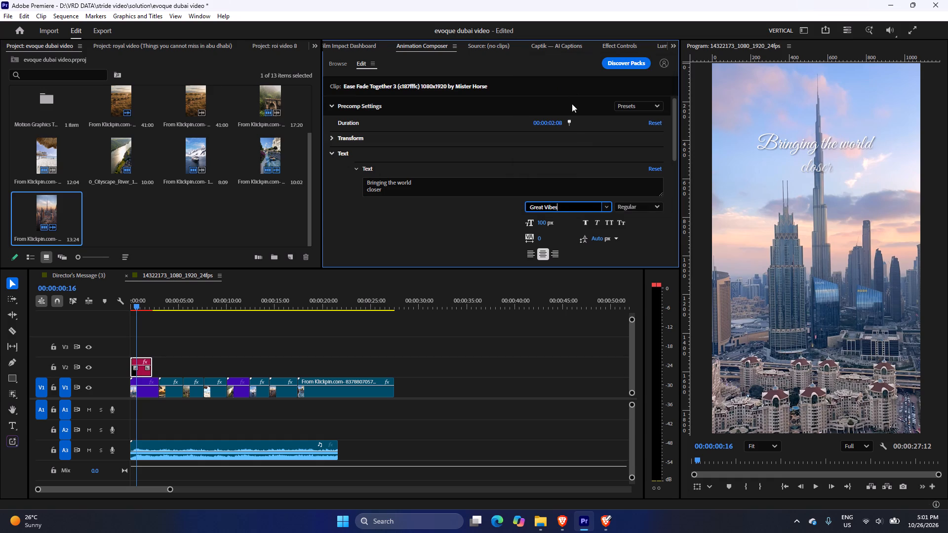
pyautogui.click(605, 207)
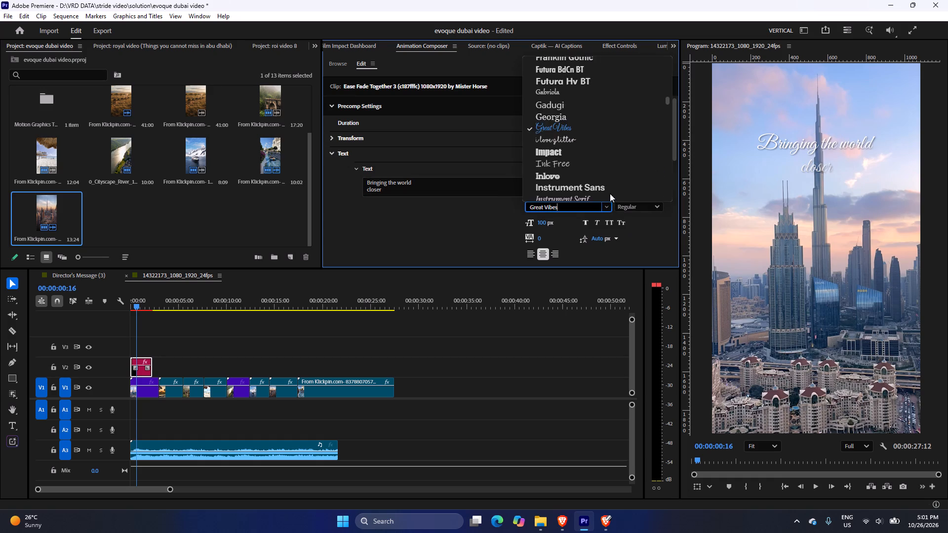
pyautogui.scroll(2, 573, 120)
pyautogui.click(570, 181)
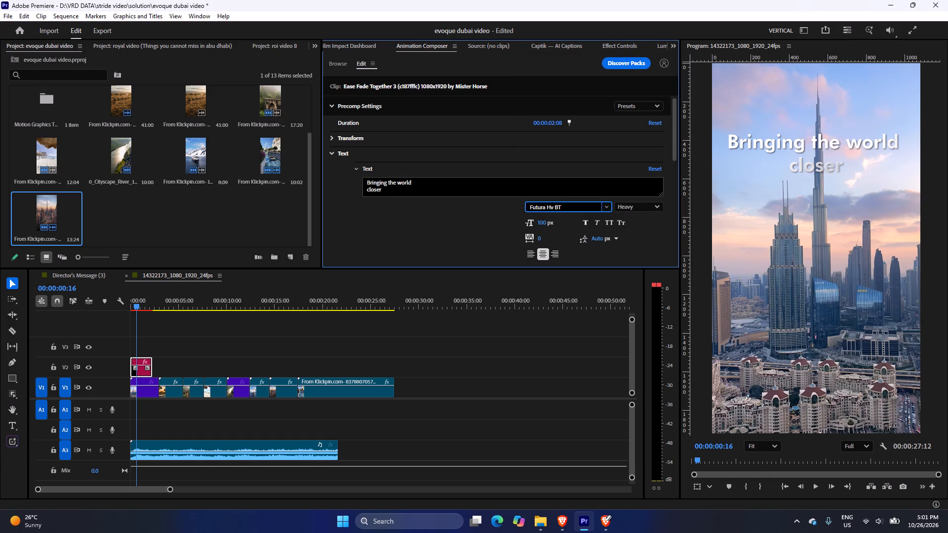
# Set the opening title's font to Futura BdCn BT and check the fully revealed text over the skyline shot.
pyautogui.click(608, 199)
pyautogui.click(608, 205)
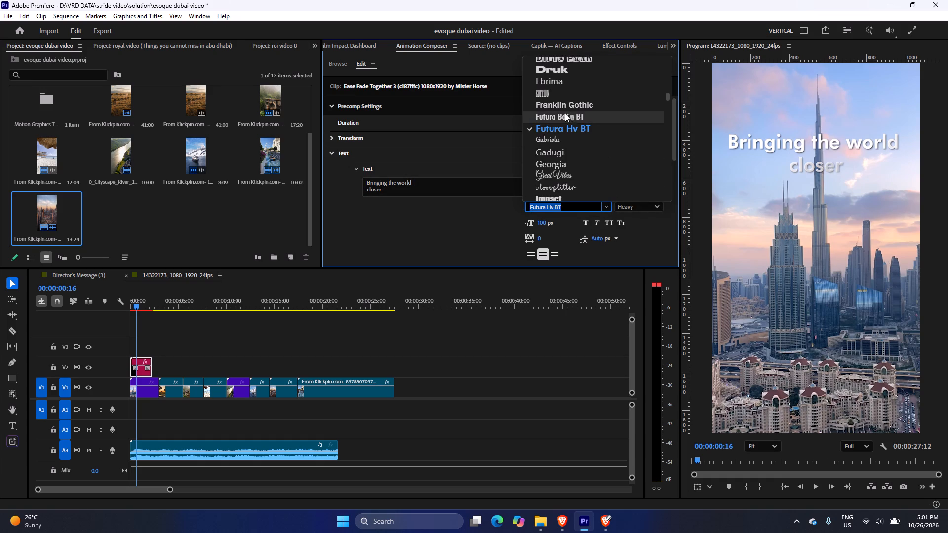
pyautogui.click(569, 116)
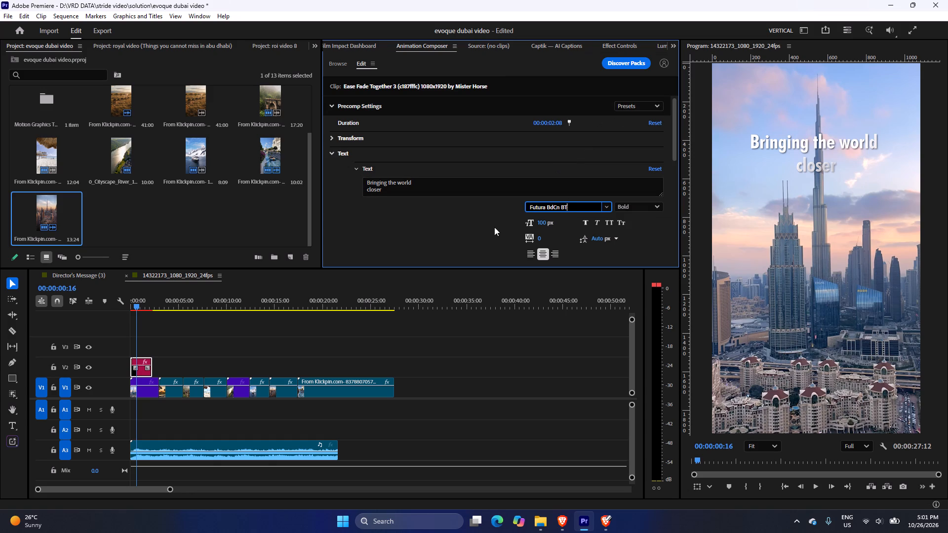
pyautogui.moveTo(137, 306); pyautogui.dragTo(142, 311)
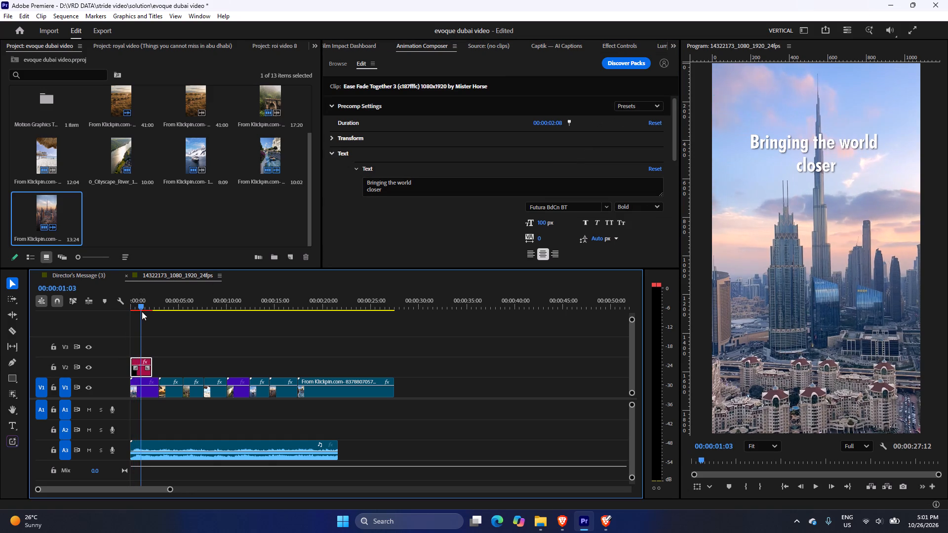
pyautogui.moveTo(142, 311); pyautogui.dragTo(144, 312)
pyautogui.scroll(-1, 838, 144)
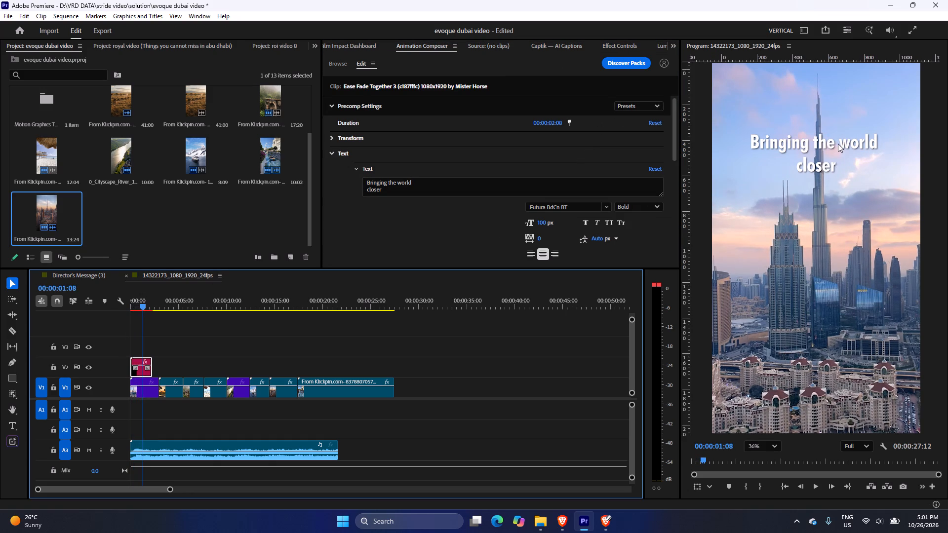
pyautogui.scroll(1, 828, 134)
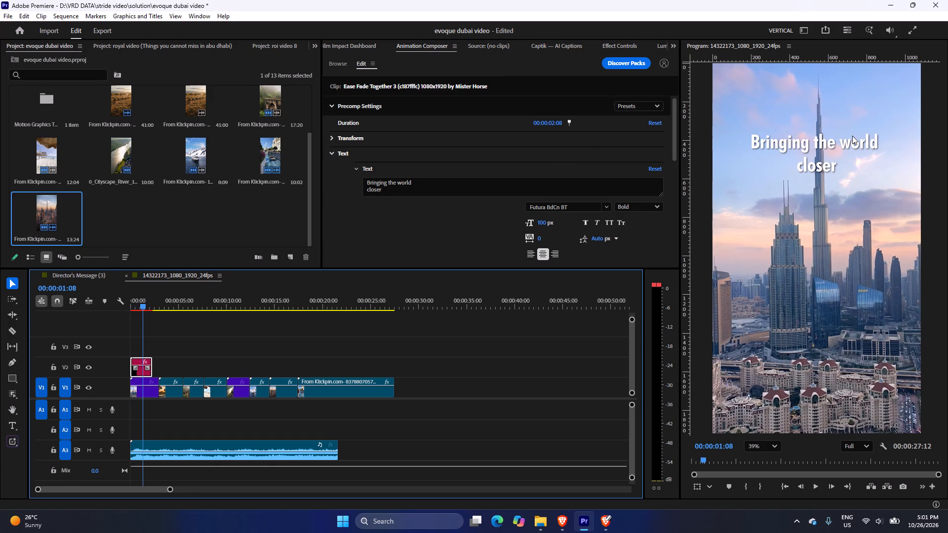
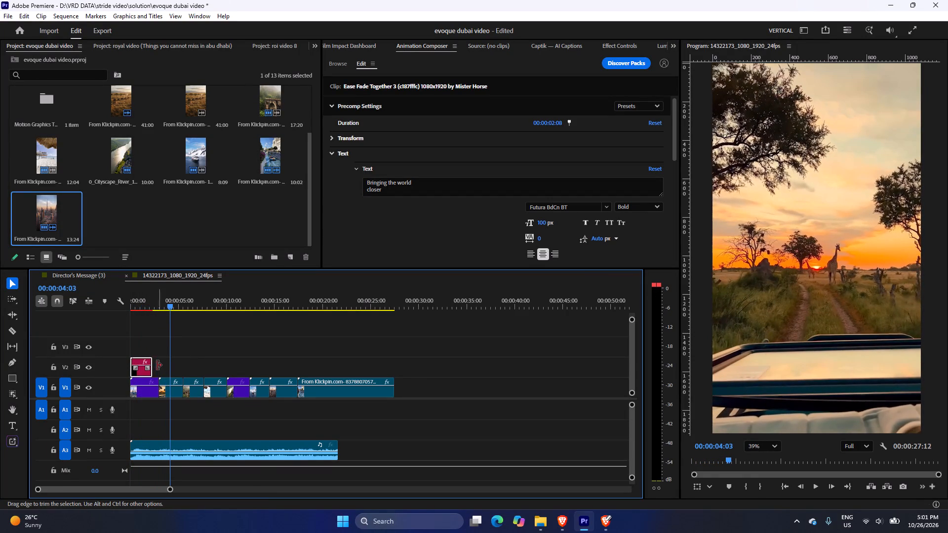
# Extend the opening title clip on V2 towards the end of the skyline shot beneath it.
pyautogui.moveTo(156, 366); pyautogui.dragTo(166, 365)
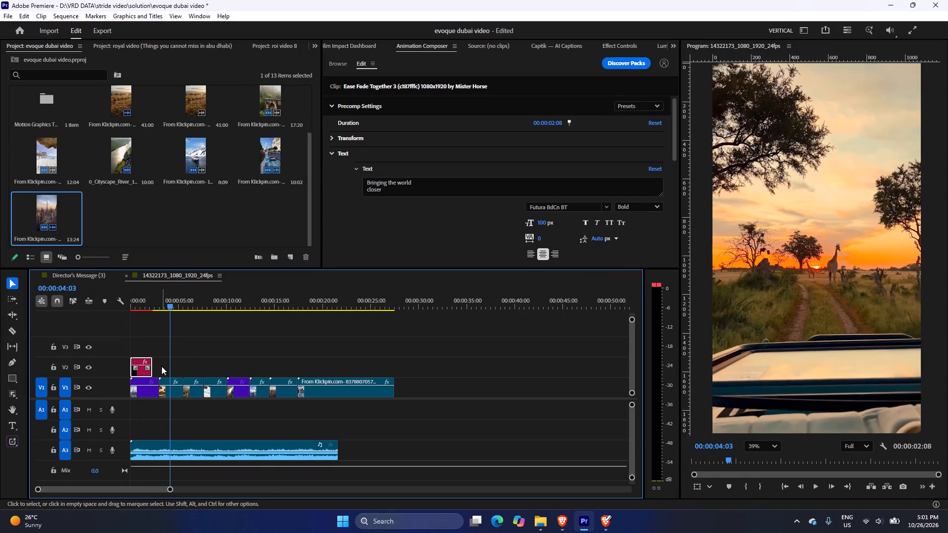
pyautogui.moveTo(164, 303); pyautogui.dragTo(159, 301)
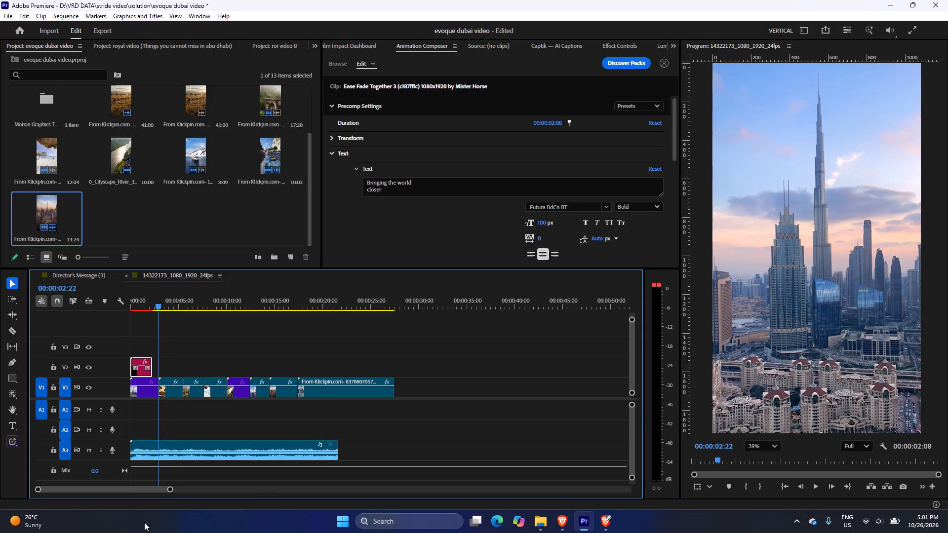
pyautogui.moveTo(169, 488); pyautogui.dragTo(80, 459)
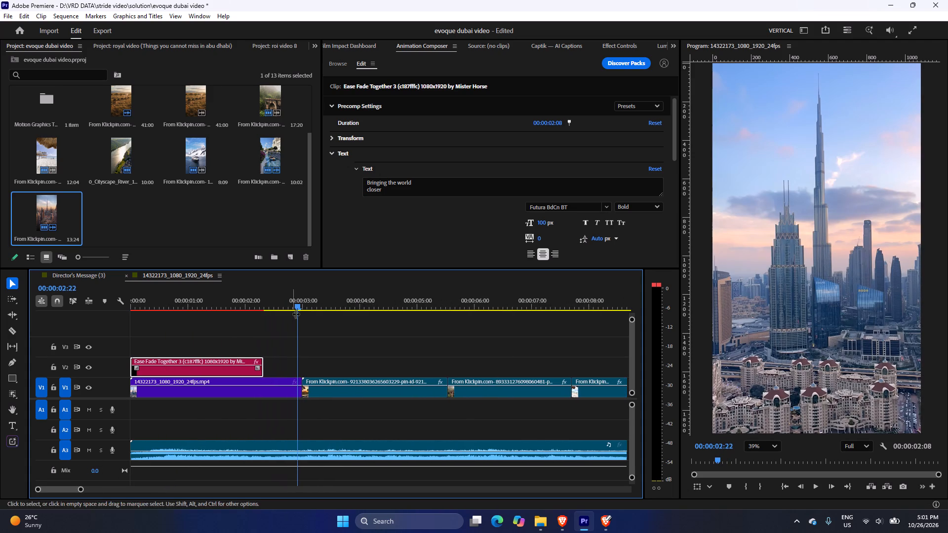
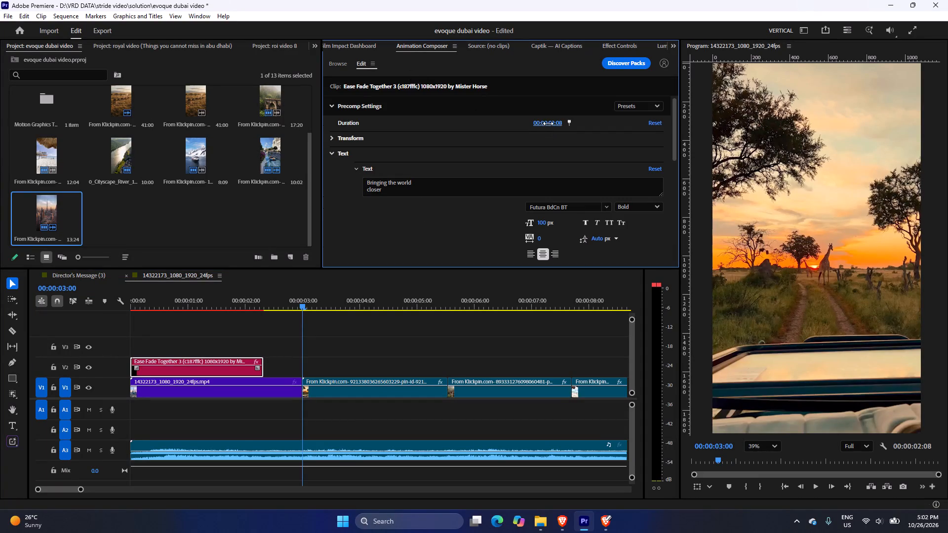
# Set the opening title's duration to 00:00:03:00 so it ends with the first shot on V1.
pyautogui.moveTo(548, 123); pyautogui.dragTo(557, 126)
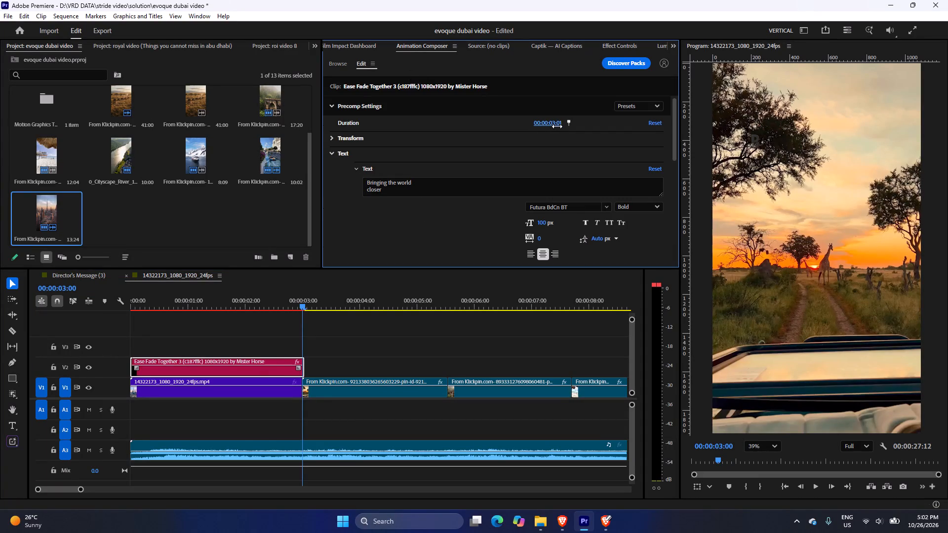
pyautogui.moveTo(557, 126); pyautogui.dragTo(557, 127)
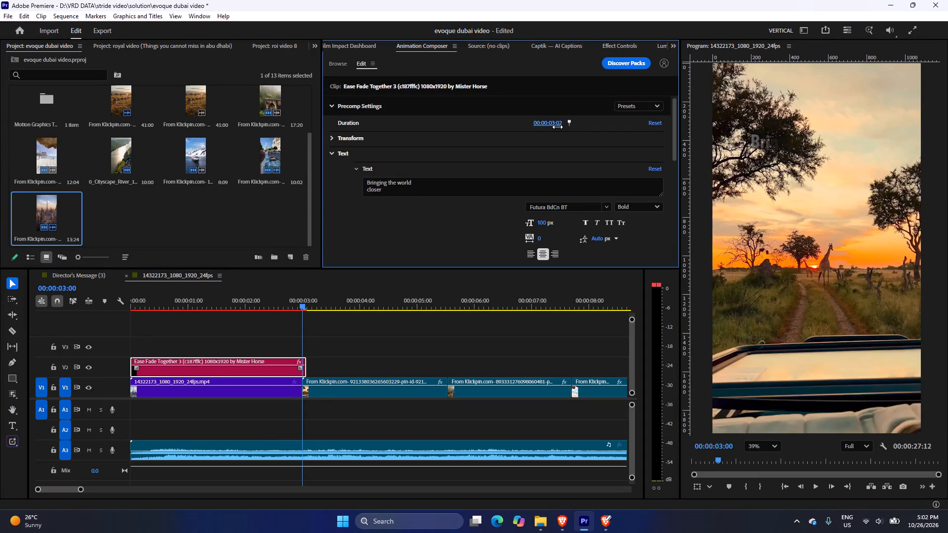
pyautogui.moveTo(557, 127); pyautogui.dragTo(557, 127)
pyautogui.click(346, 362)
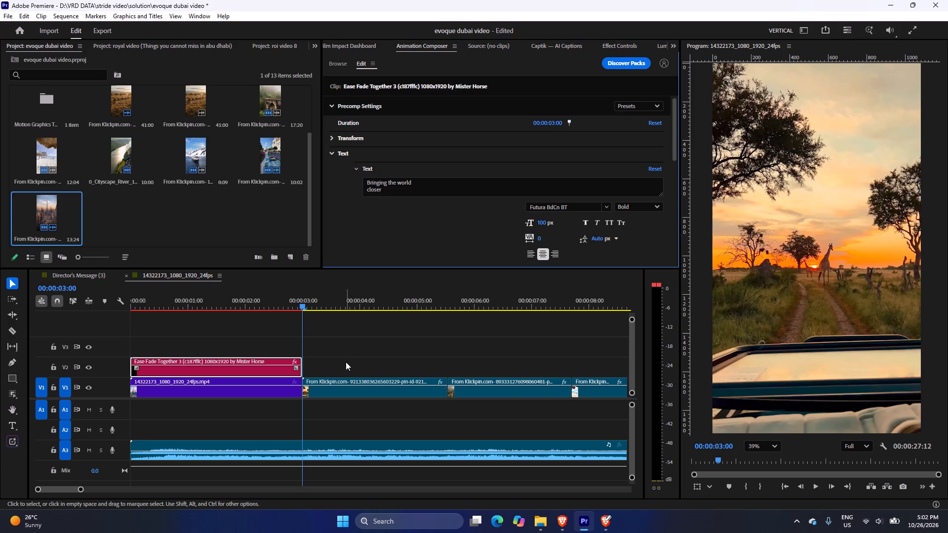
# Duplicate the "Bringing the world closer" title on V2, placing the copy at 00:00:03:00 directly after the original.
pyautogui.click(224, 372)
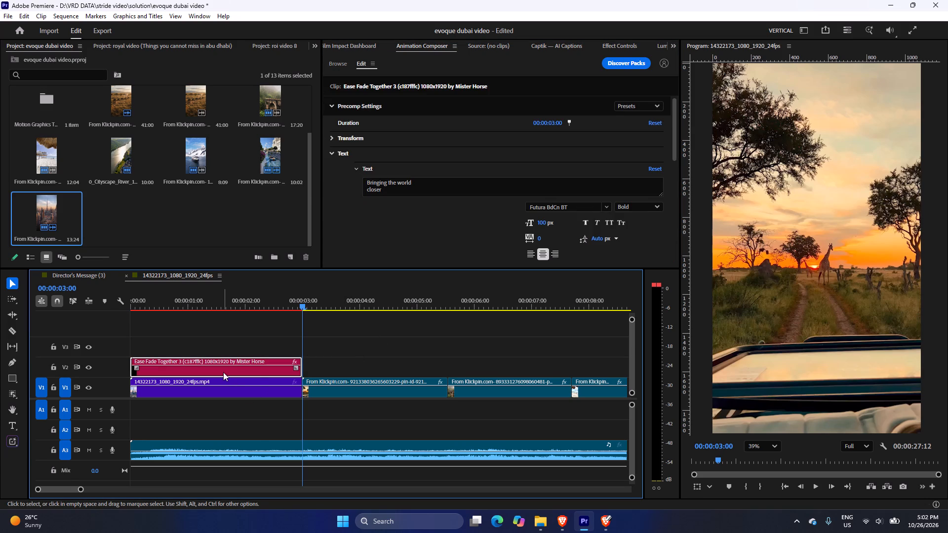
pyautogui.keyDown('alt'); pyautogui.moveTo(223, 372); pyautogui.dragTo(398, 360); pyautogui.keyUp('alt')
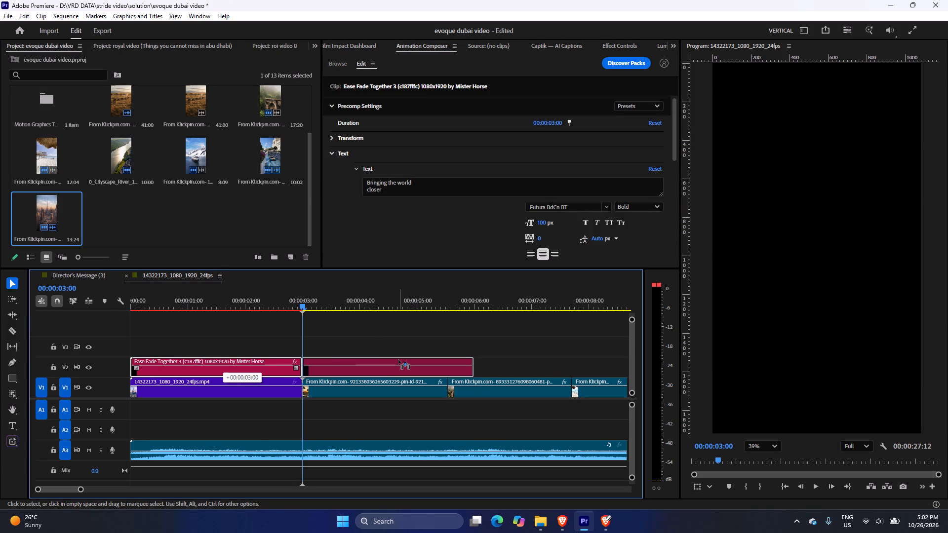
pyautogui.keyDown('alt'); pyautogui.moveTo(398, 360); pyautogui.dragTo(398, 359); pyautogui.keyUp('alt')
# Shorten the duplicated title's duration to 00:00:02:13 to match the sunset safari shot beneath it.
pyautogui.click(452, 369)
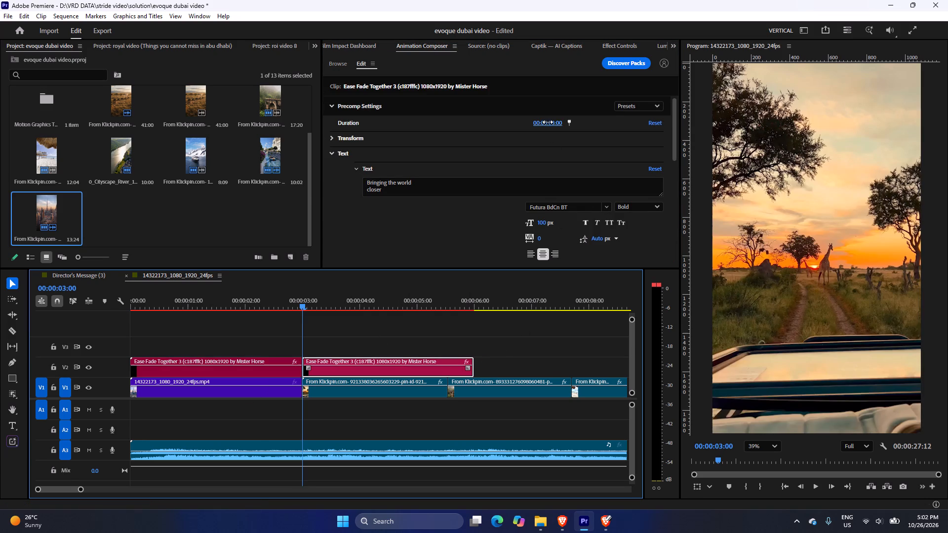
pyautogui.moveTo(550, 122); pyautogui.dragTo(543, 119)
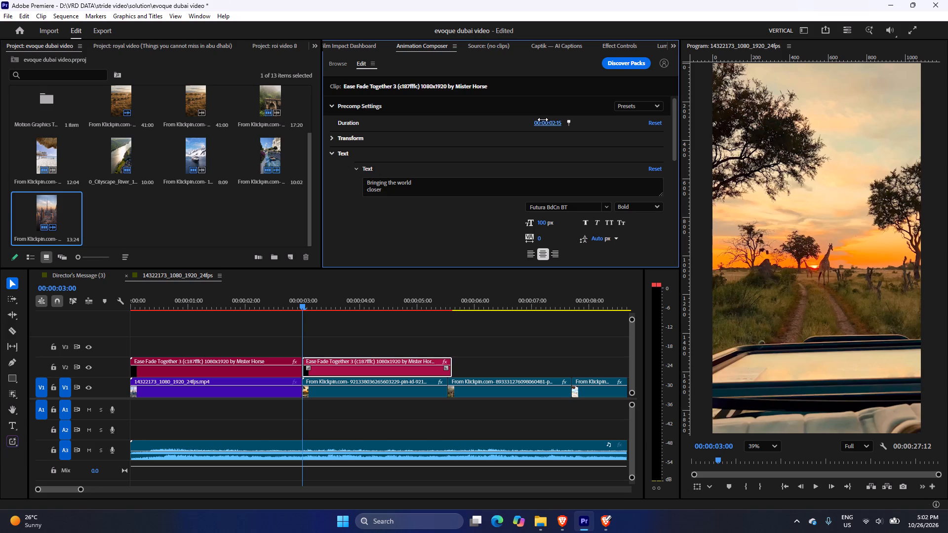
pyautogui.moveTo(543, 119); pyautogui.dragTo(541, 119)
pyautogui.click(321, 361)
pyautogui.click(323, 350)
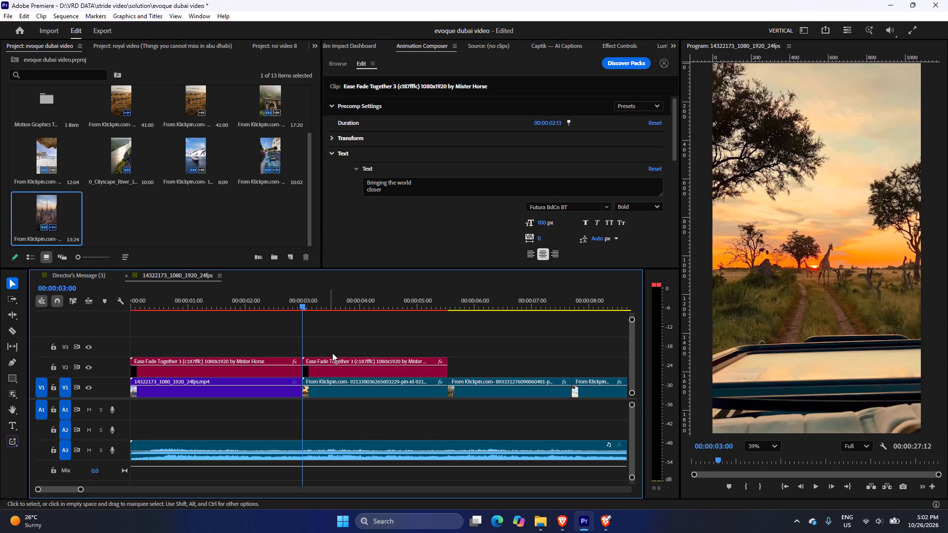
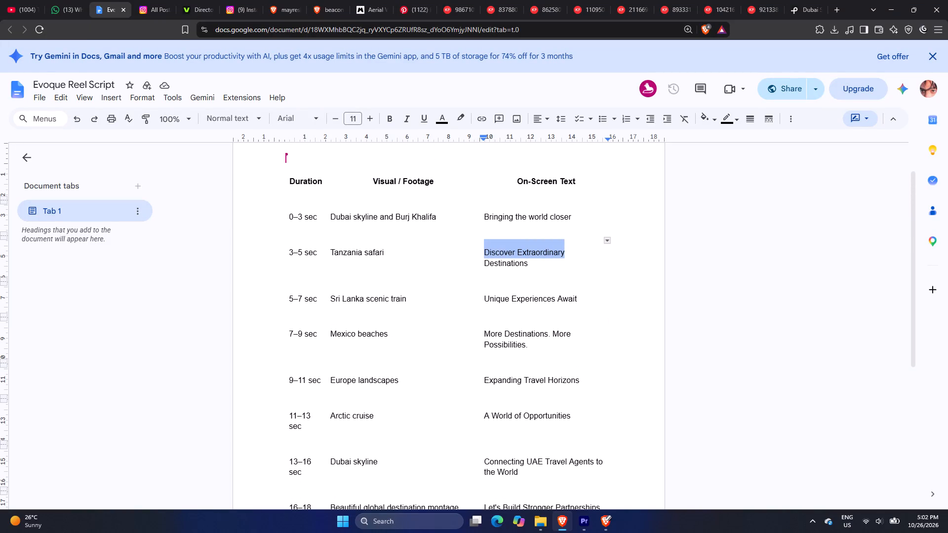
# Replace the second V2 title's text with "Discover Extraordinary Destinations" from the reel script, putting "Destinations" on its own line, and preview it.
pyautogui.moveTo(567, 249); pyautogui.dragTo(531, 260)
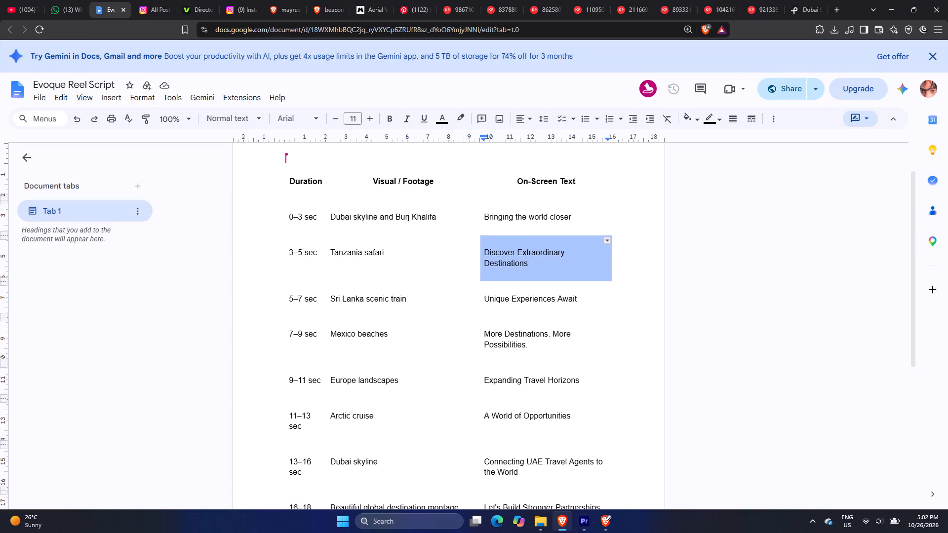
pyautogui.moveTo(531, 260); pyautogui.dragTo(527, 265)
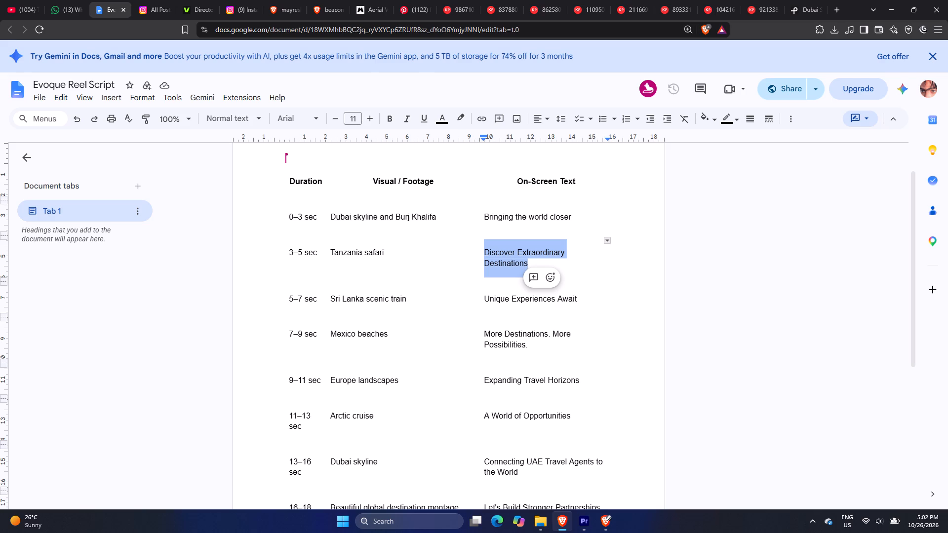
pyautogui.hotkey('ctrl', 'c')
pyautogui.click(589, 526)
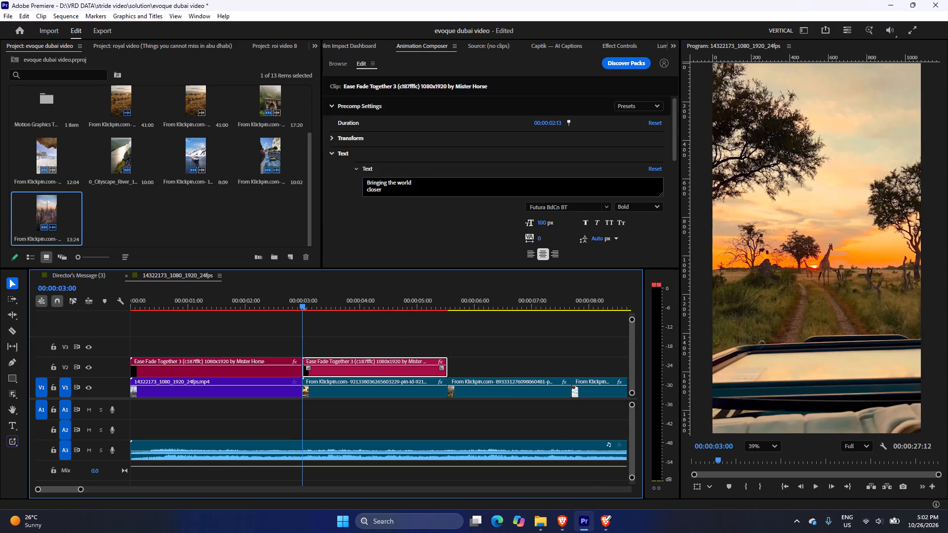
pyautogui.moveTo(405, 191); pyautogui.dragTo(343, 174)
pyautogui.hotkey('ctrl', 'v')
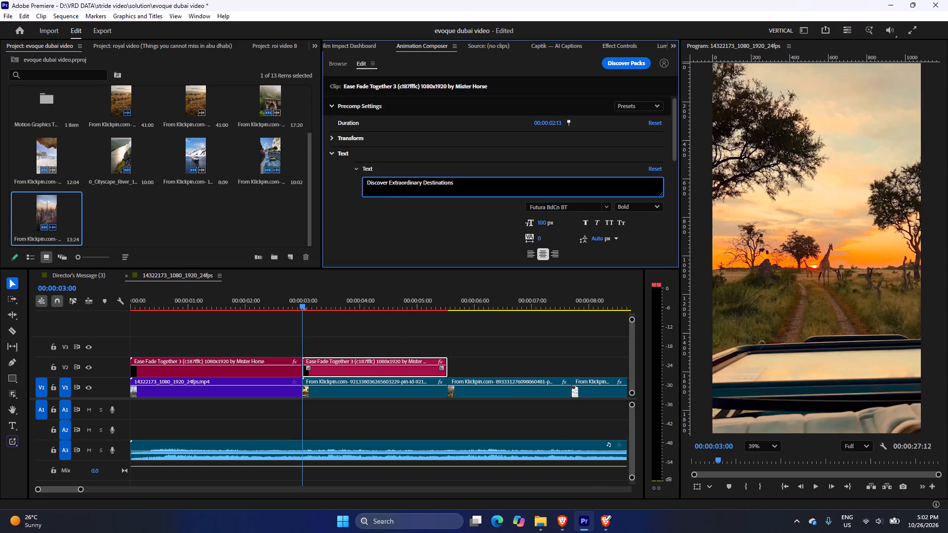
pyautogui.click(424, 182)
pyautogui.click(422, 180)
pyautogui.press('BackSpace')
pyautogui.hotkey('shift', 'Return')
pyautogui.click(432, 173)
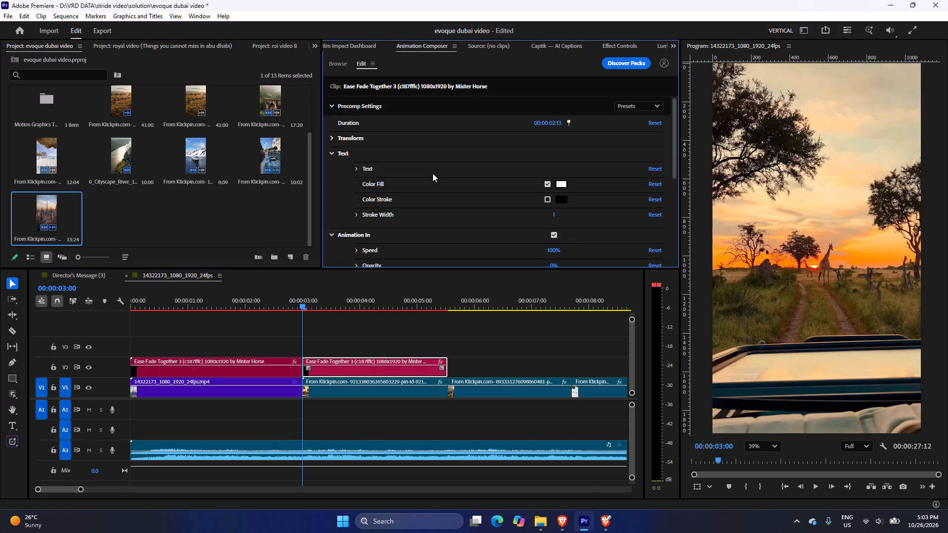
pyautogui.moveTo(306, 305); pyautogui.dragTo(332, 309)
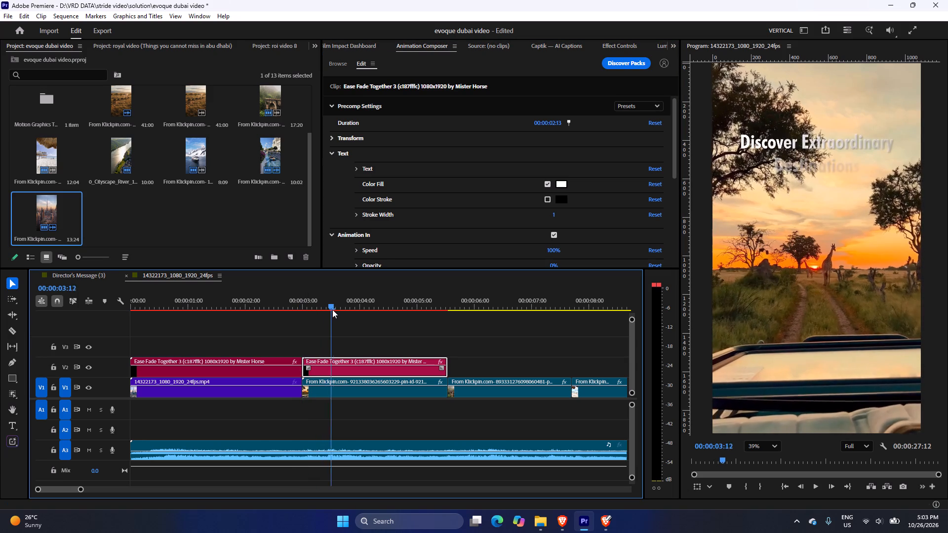
pyautogui.moveTo(332, 309); pyautogui.dragTo(373, 314)
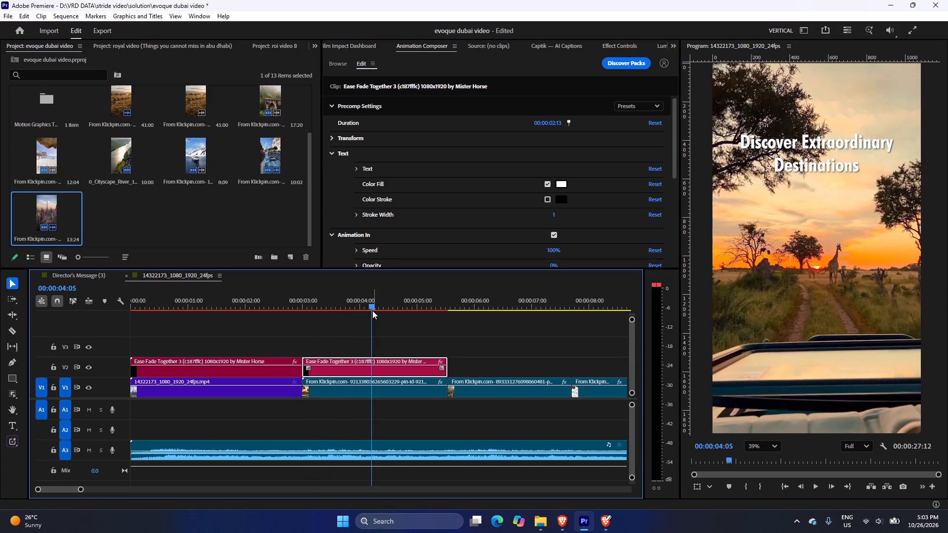
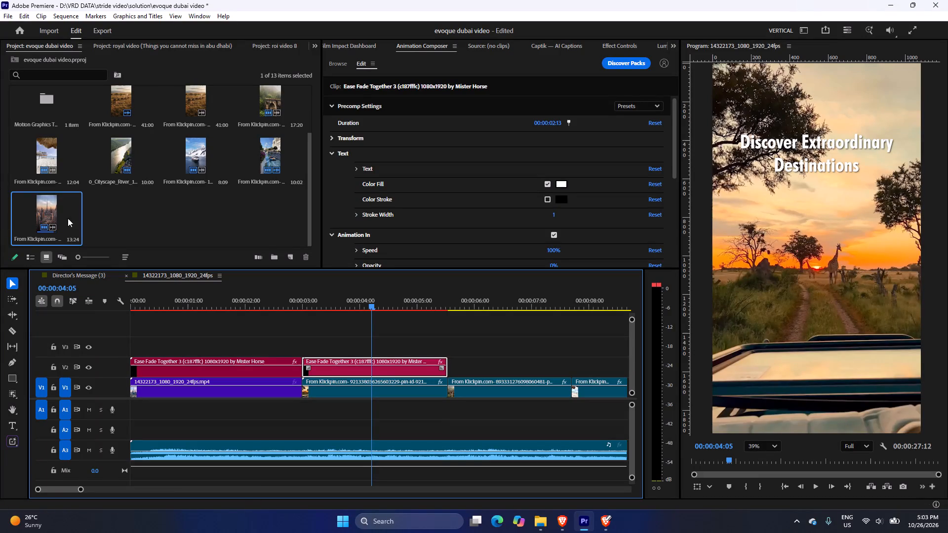
# Preview the "Discover Extraordinary Destinations" title over the safari clip, adjusting the program monitor magnification.
pyautogui.click(378, 340)
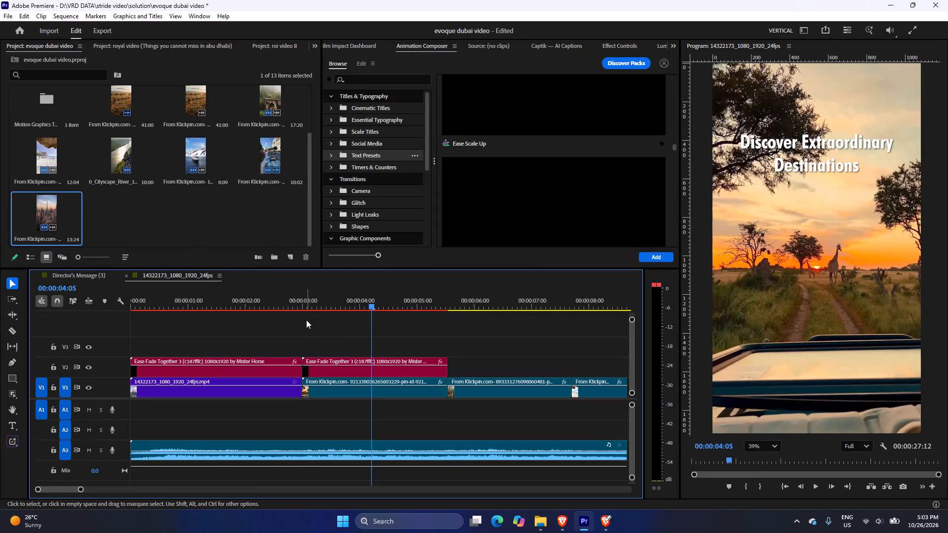
pyautogui.moveTo(338, 304); pyautogui.dragTo(303, 306)
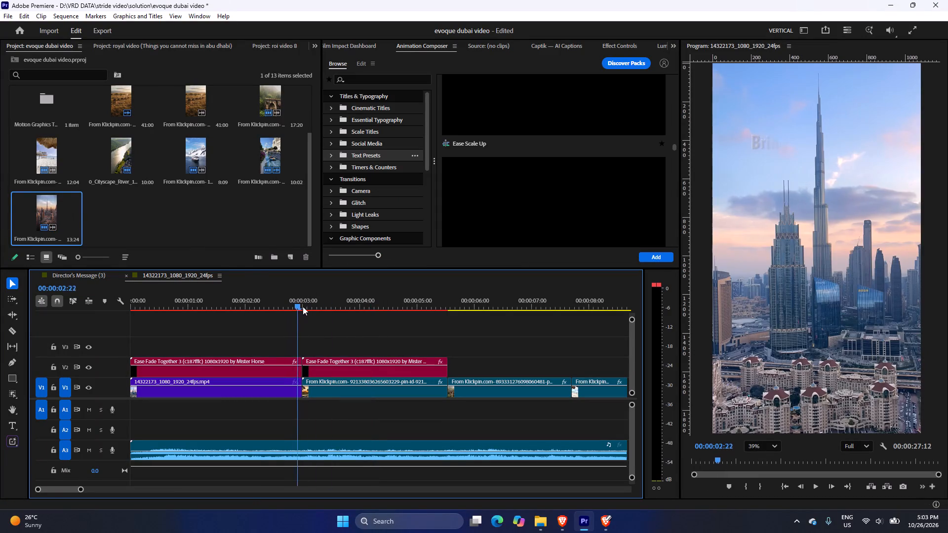
pyautogui.moveTo(303, 306); pyautogui.dragTo(352, 321)
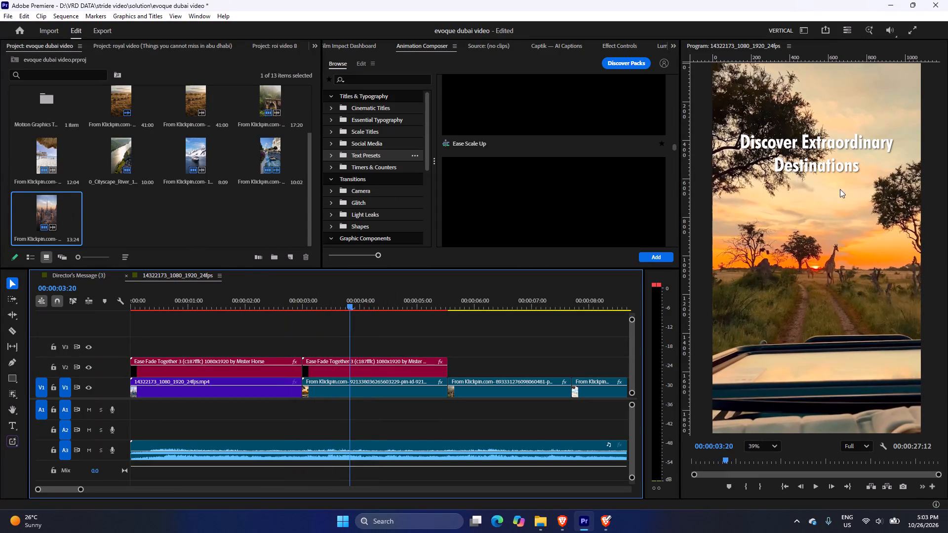
pyautogui.scroll(5, 834, 169)
pyautogui.scroll(-3, 831, 153)
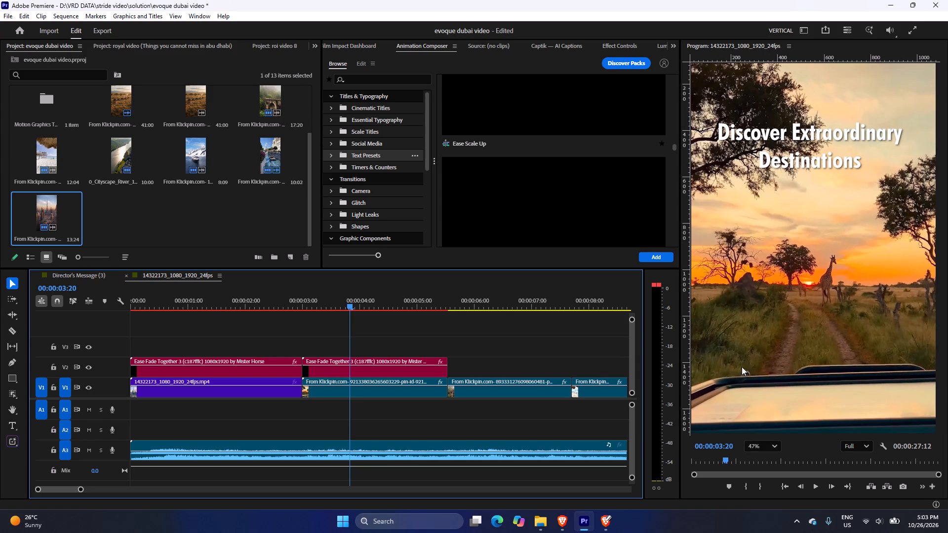
pyautogui.click(770, 449)
pyautogui.click(766, 310)
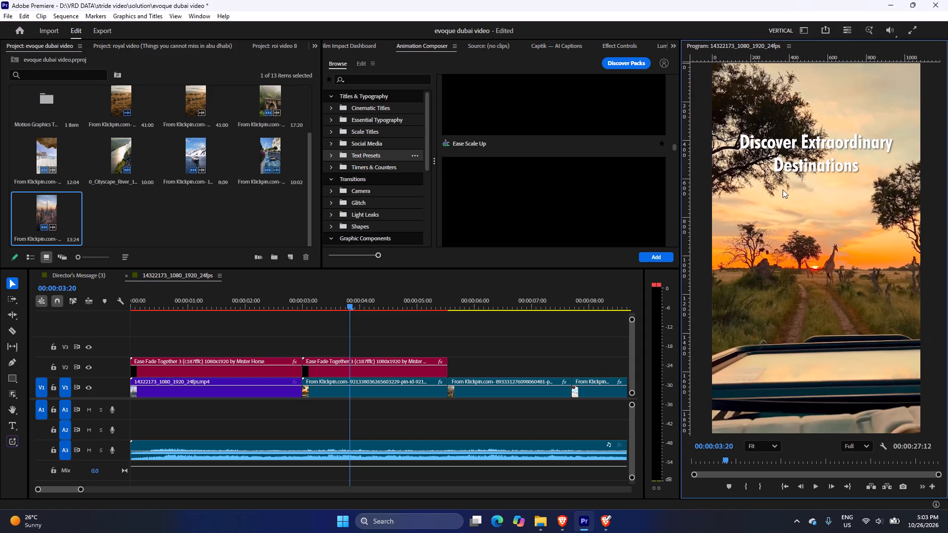
pyautogui.scroll(-2, 799, 190)
pyautogui.scroll(1, 793, 203)
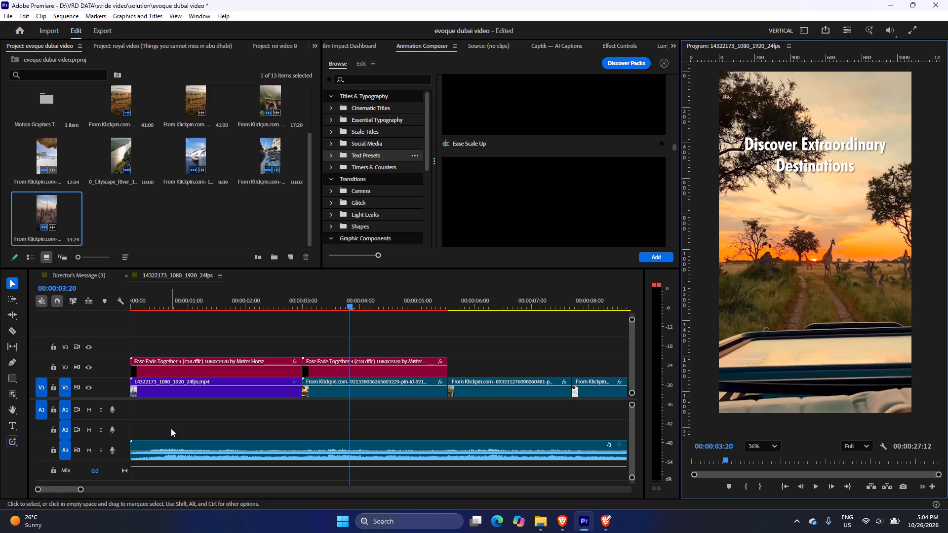
pyautogui.click(324, 331)
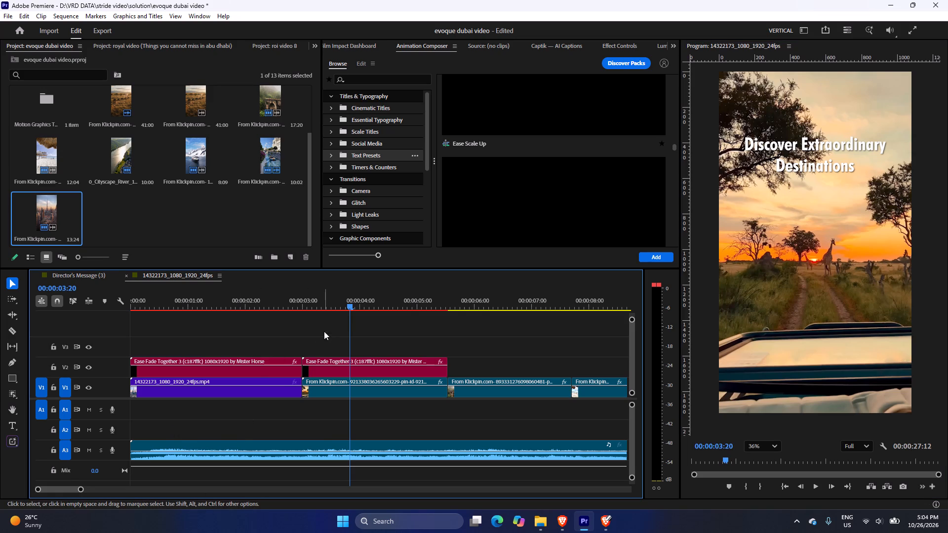
pyautogui.moveTo(325, 307); pyautogui.dragTo(316, 311)
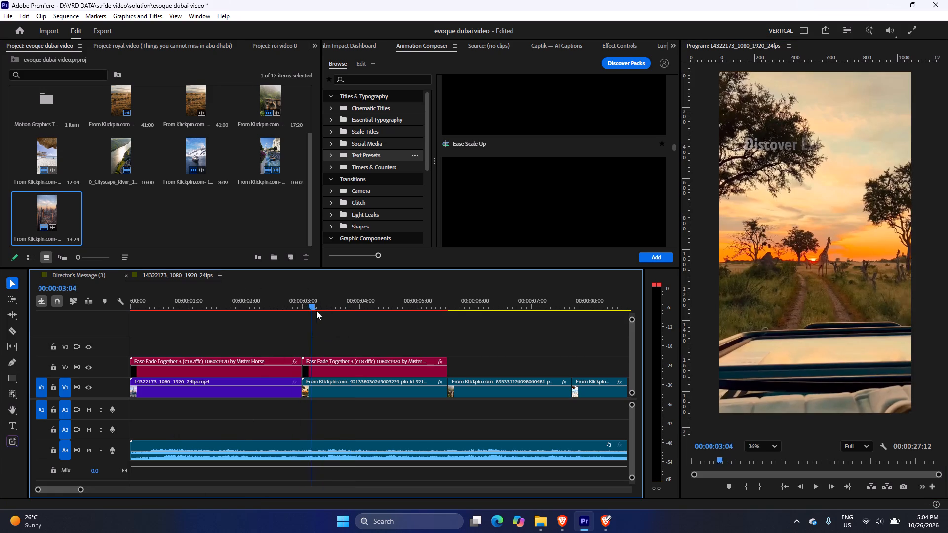
pyautogui.moveTo(316, 311); pyautogui.dragTo(385, 308)
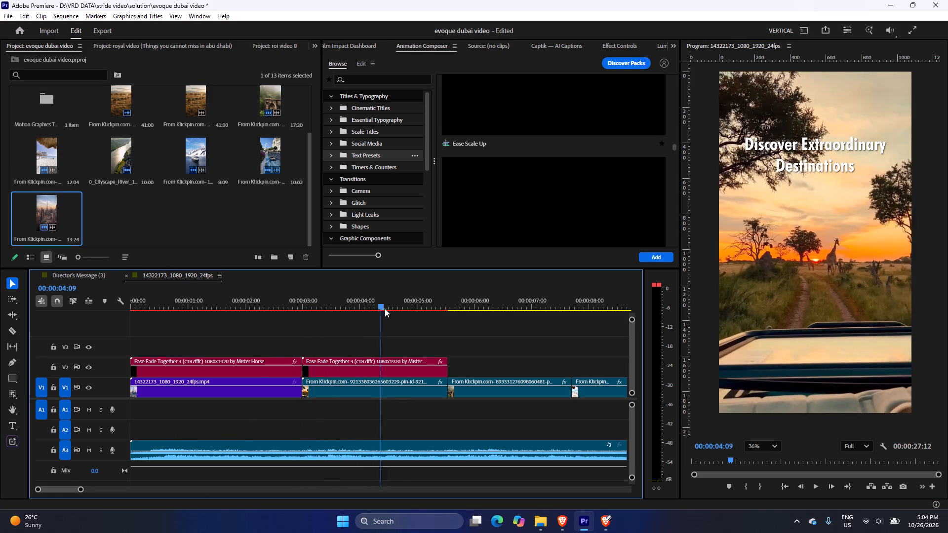
# Duplicate the "Discover Extraordinary Destinations" title on V2 so the copy starts with the Sri Lanka train clip at 00:00:05:13.
pyautogui.moveTo(385, 308); pyautogui.dragTo(459, 311)
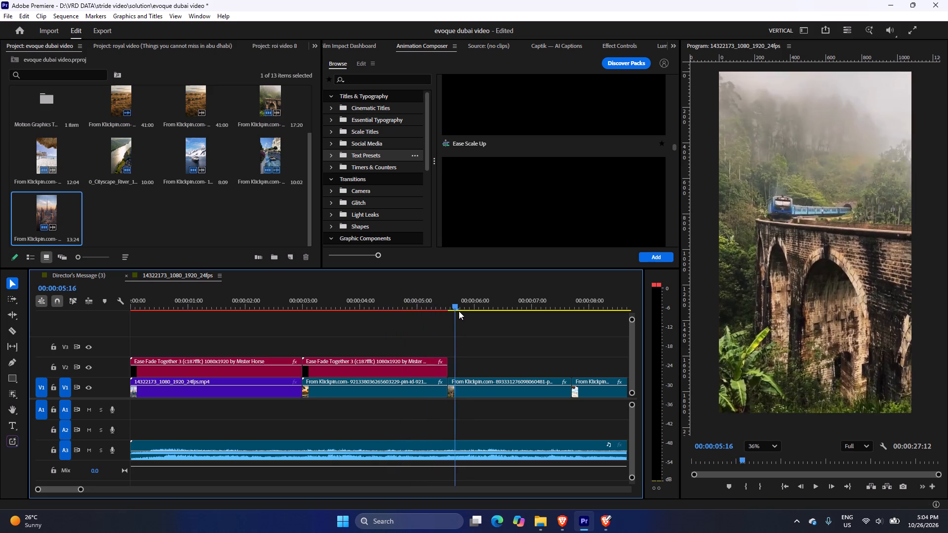
pyautogui.moveTo(459, 311); pyautogui.dragTo(452, 316)
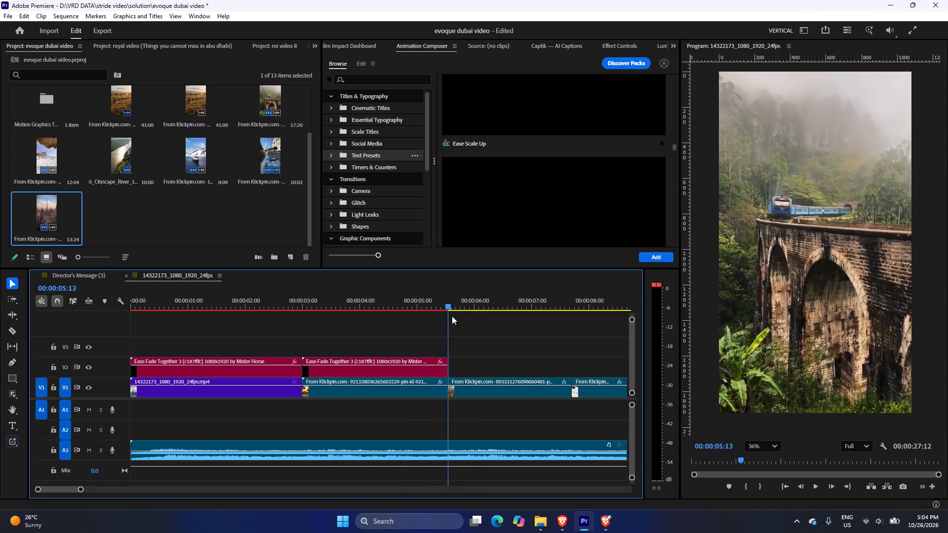
pyautogui.moveTo(452, 316); pyautogui.dragTo(449, 316)
pyautogui.scroll(-4, 494, 352)
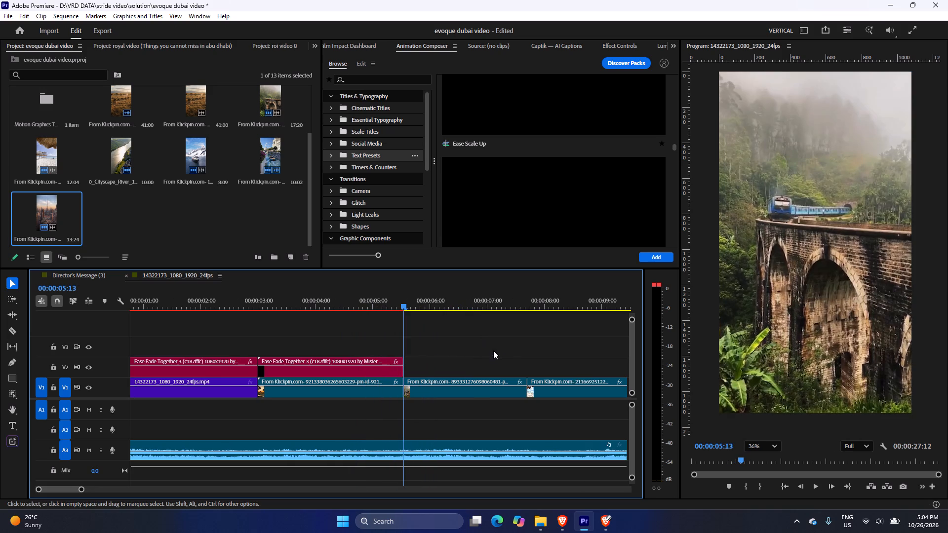
pyautogui.scroll(-3, 493, 350)
pyautogui.click(296, 373)
pyautogui.keyDown('alt'); pyautogui.moveTo(297, 370); pyautogui.dragTo(410, 368); pyautogui.keyUp('alt')
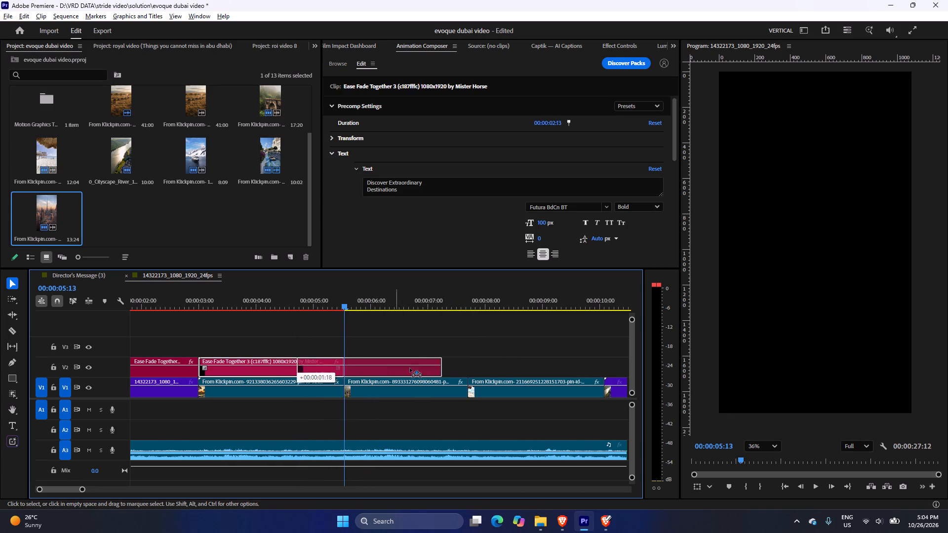
pyautogui.keyDown('alt'); pyautogui.moveTo(410, 368); pyautogui.dragTo(442, 361); pyautogui.keyUp('alt')
pyautogui.click(454, 373)
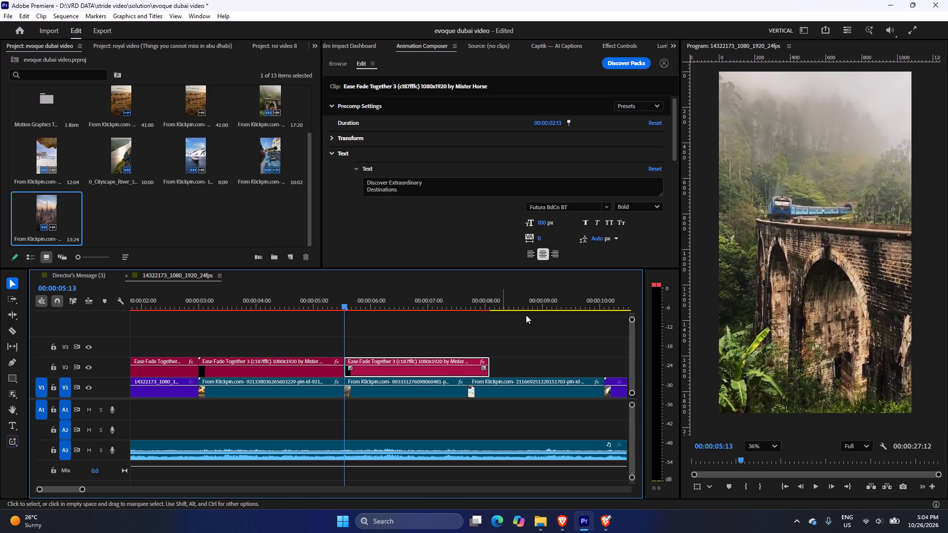
# Set the train title's duration to 00:00:02:04 so it ends with the train clip.
pyautogui.click(552, 122)
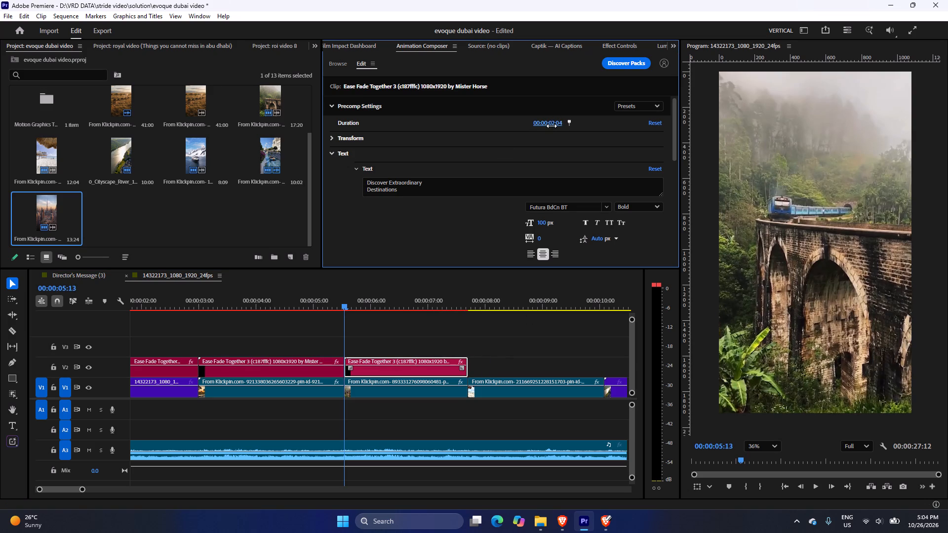
pyautogui.click(390, 328)
# Replace the train title's text with "Unique Experiences Await" from the reel script in the browser, putting "Await" on its own line.
pyautogui.moveTo(348, 301); pyautogui.dragTo(375, 305)
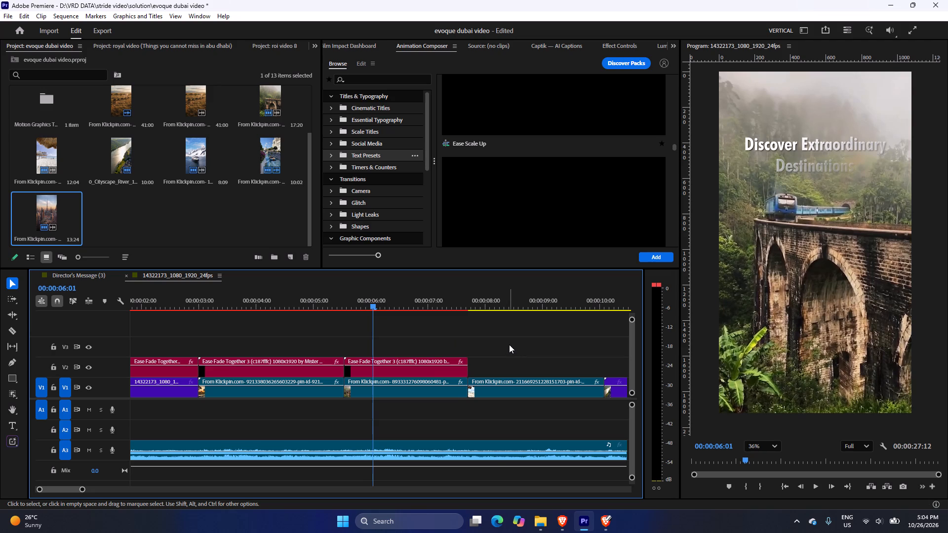
pyautogui.click(565, 520)
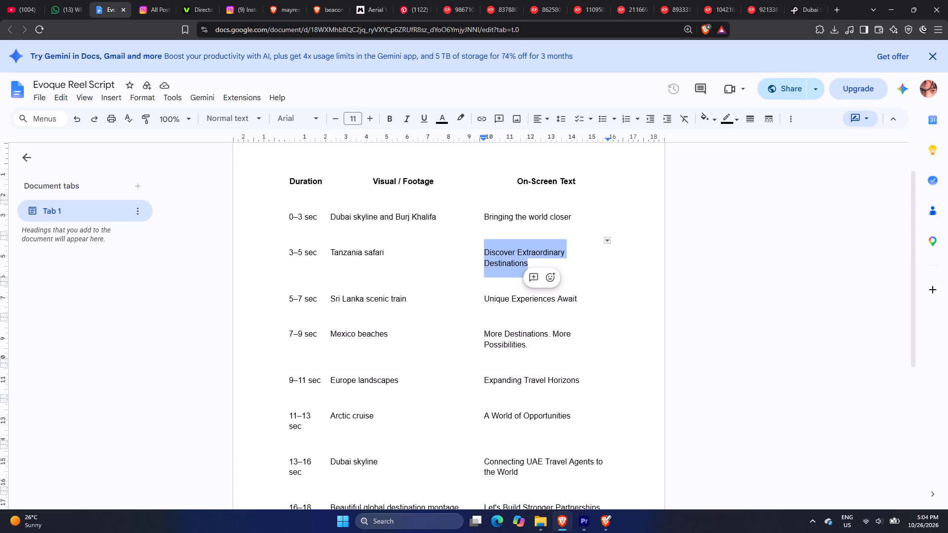
pyautogui.moveTo(485, 299); pyautogui.dragTo(576, 300)
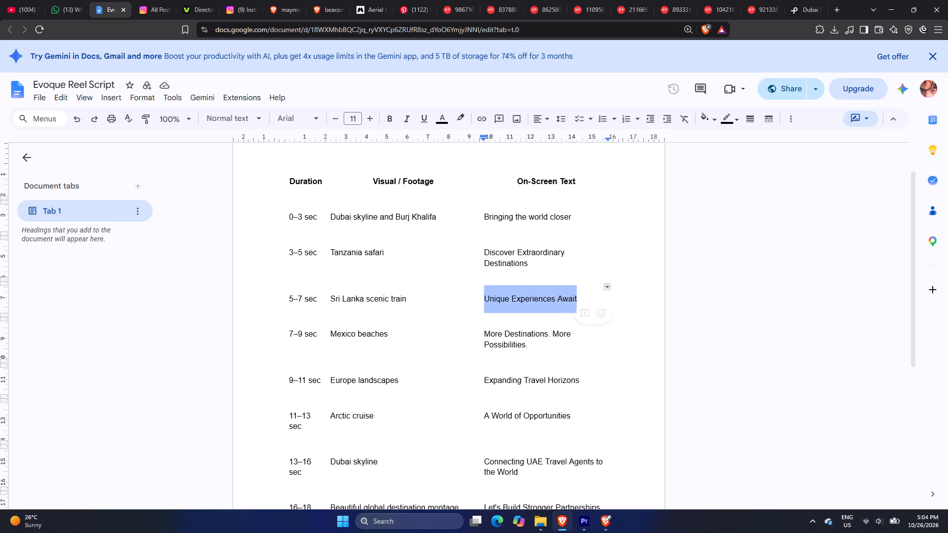
pyautogui.hotkey('ctrl', 'c')
pyautogui.click(591, 530)
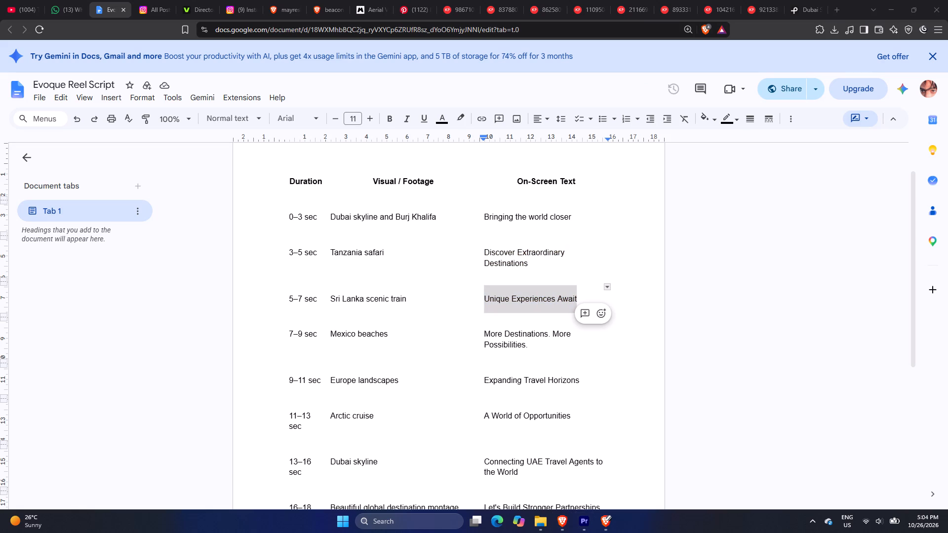
pyautogui.click(582, 521)
pyautogui.click(585, 523)
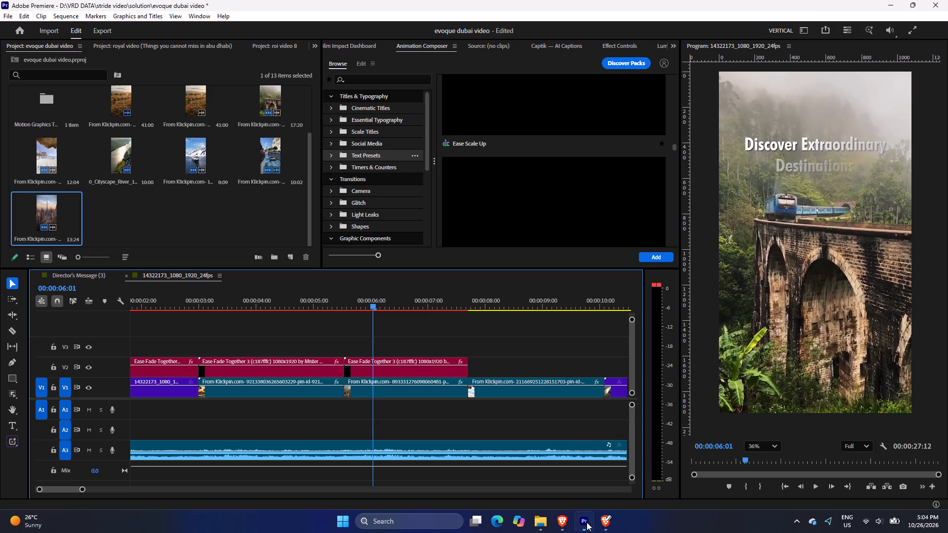
pyautogui.click(388, 377)
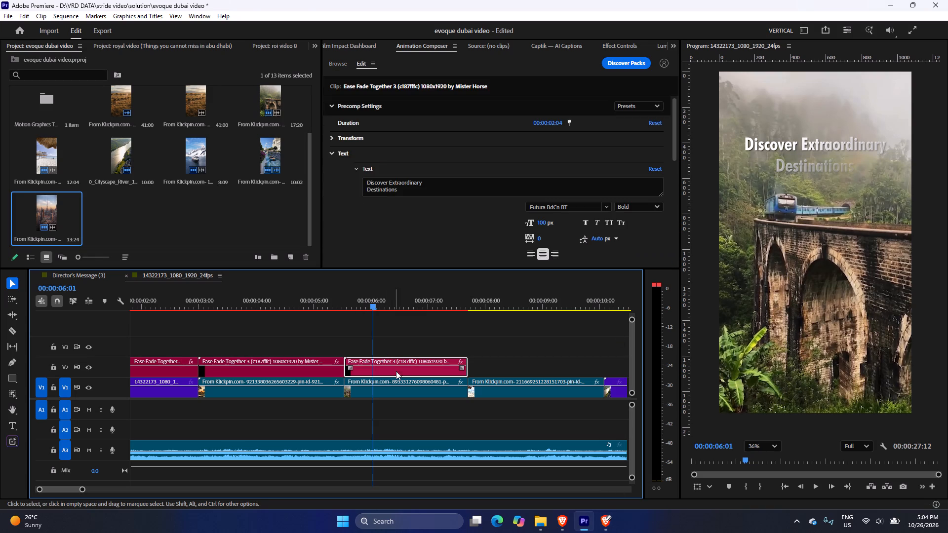
pyautogui.moveTo(415, 193); pyautogui.dragTo(349, 173)
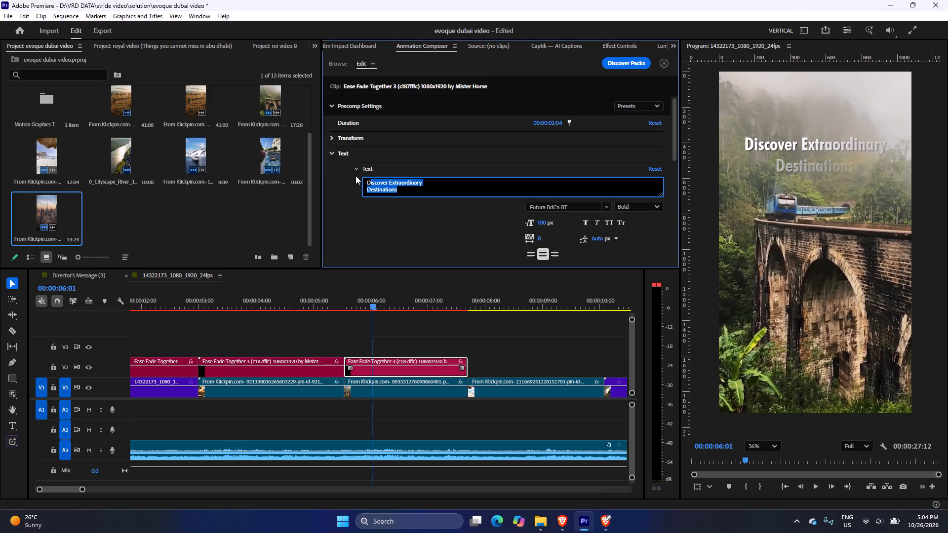
pyautogui.hotkey('ctrl', 'v')
pyautogui.click(414, 182)
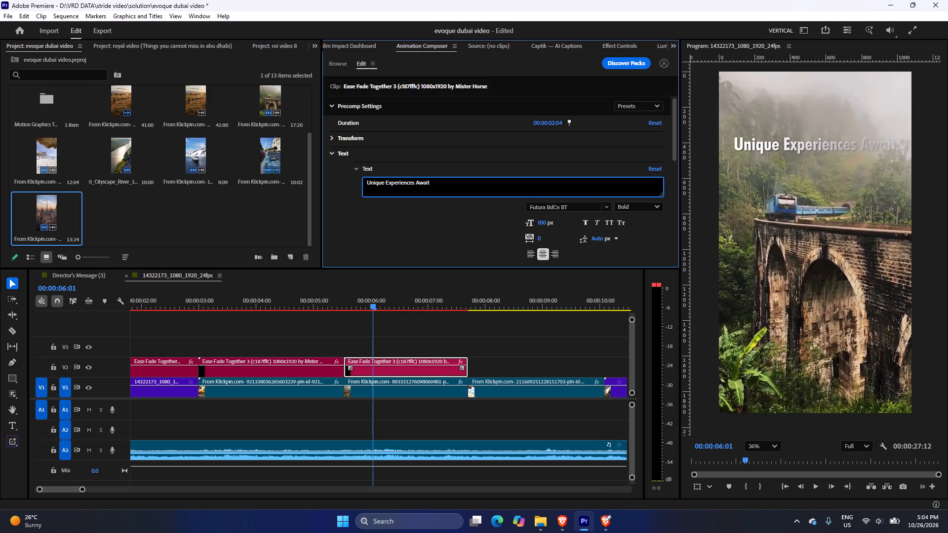
pyautogui.hotkey('shift', 'Return')
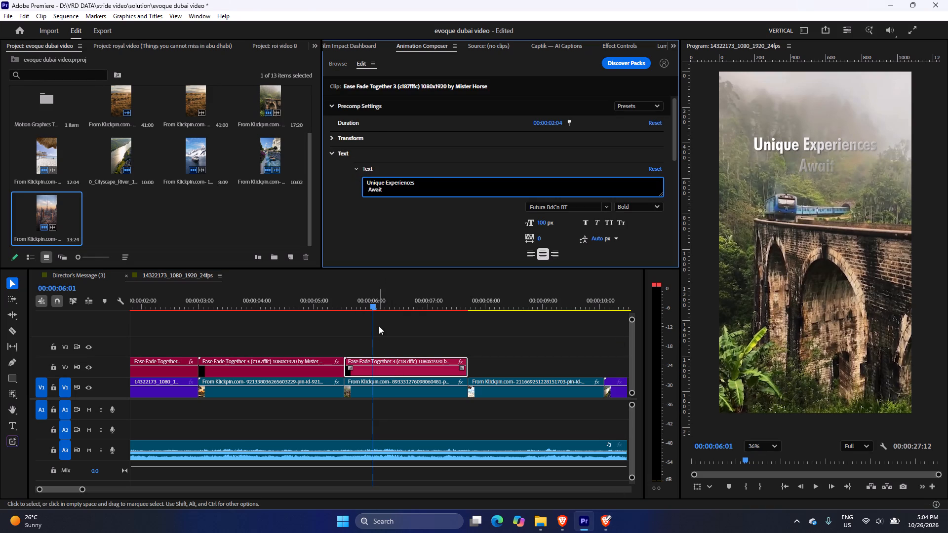
# Scrub and play back the train title with its neighbouring titles, stopping at the start of the beach clip at 00:00:07:17.
pyautogui.click(379, 332)
pyautogui.moveTo(364, 299); pyautogui.dragTo(361, 308)
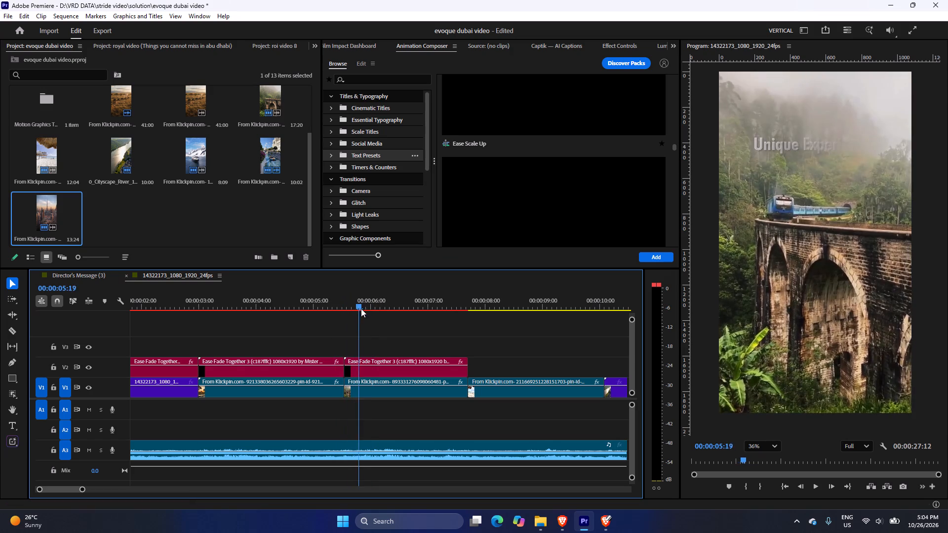
pyautogui.moveTo(361, 308); pyautogui.dragTo(425, 321)
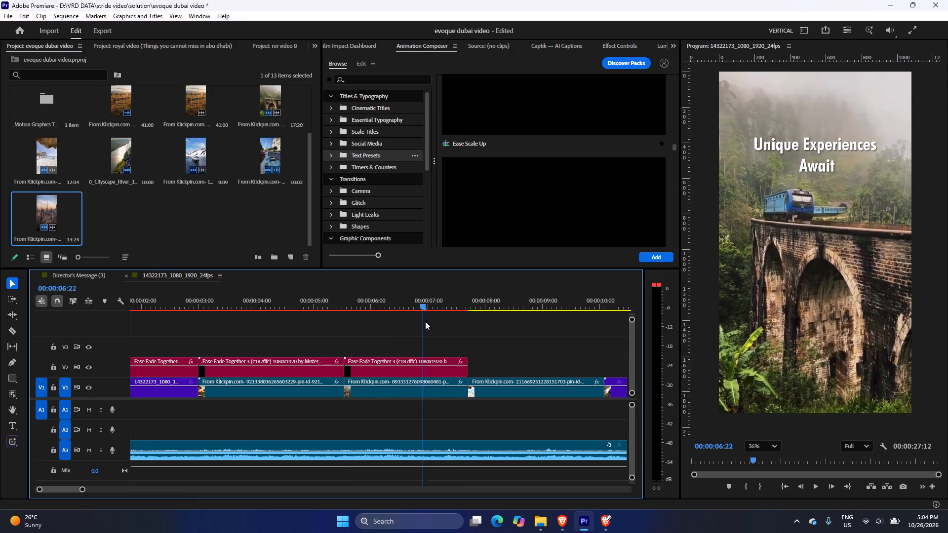
pyautogui.moveTo(425, 321); pyautogui.dragTo(307, 303)
pyautogui.press('space')
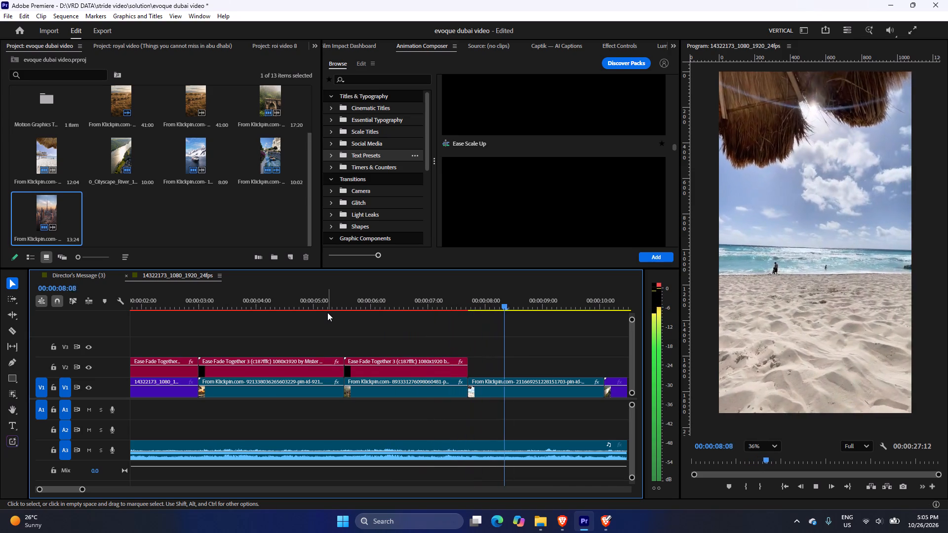
pyautogui.press('space')
pyautogui.moveTo(446, 301); pyautogui.dragTo(155, 295)
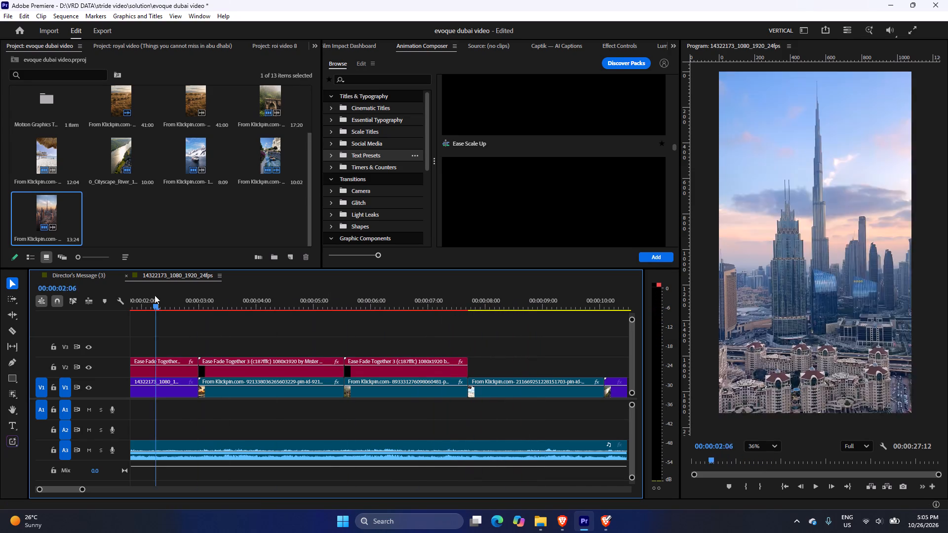
pyautogui.moveTo(155, 295); pyautogui.dragTo(460, 331)
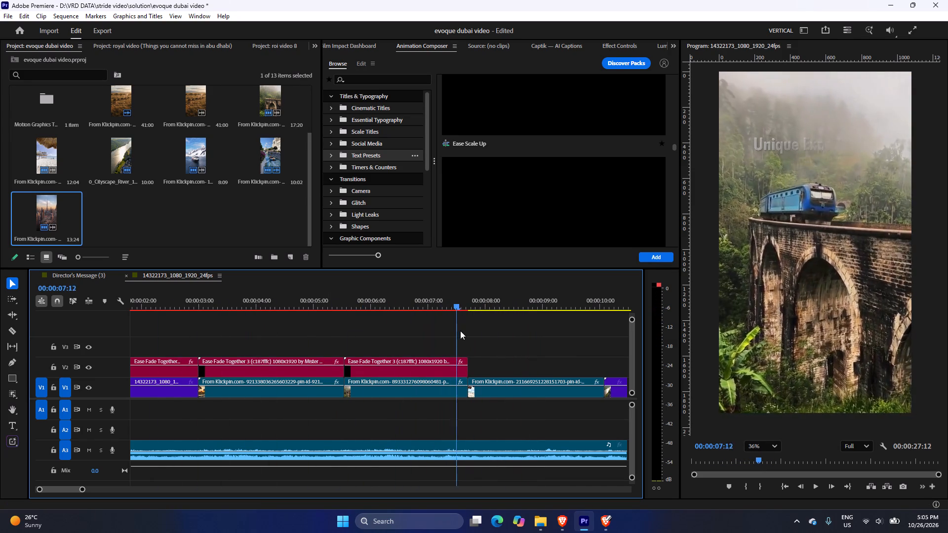
pyautogui.moveTo(460, 331); pyautogui.dragTo(469, 333)
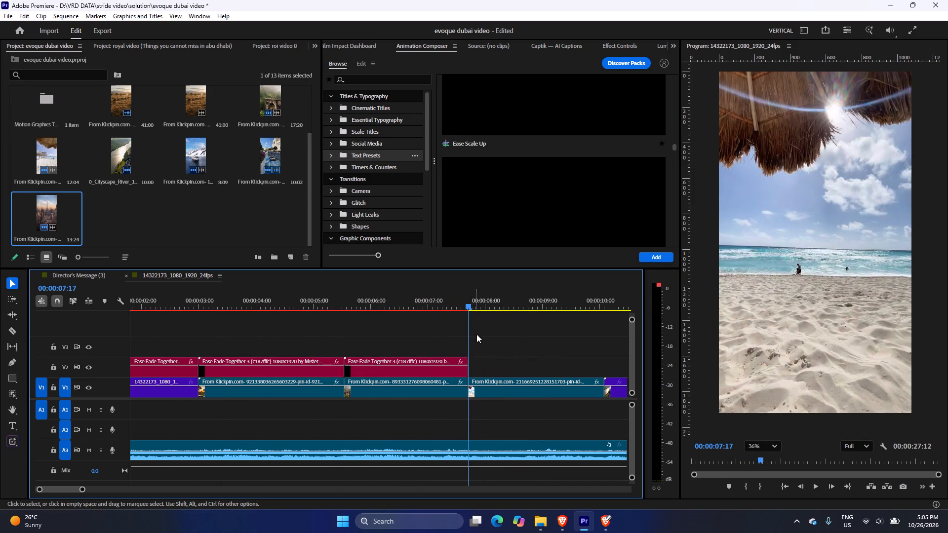
pyautogui.click(484, 340)
# Switch to the reel script in the browser and copy "More Destinations. More Possibilities." from the 7–9 sec row.
pyautogui.click(563, 521)
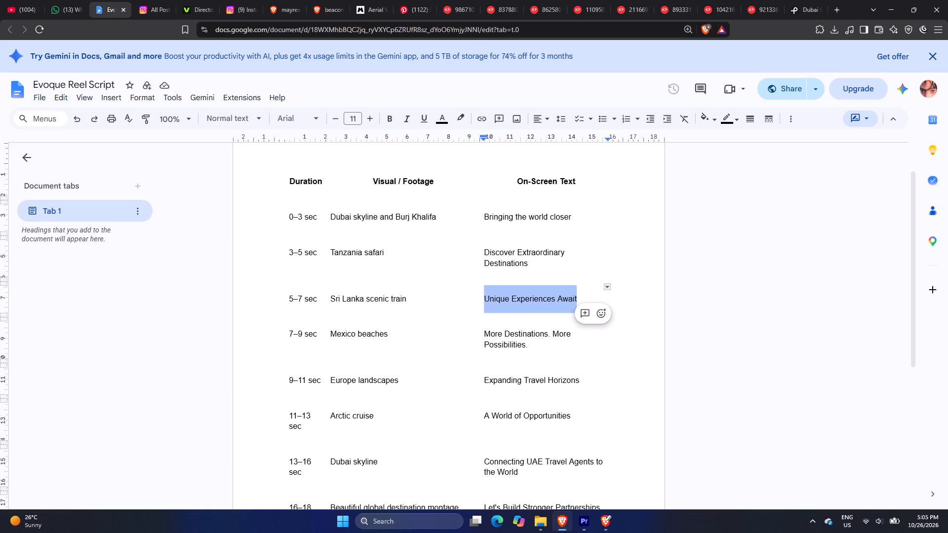
pyautogui.moveTo(483, 331); pyautogui.dragTo(529, 347)
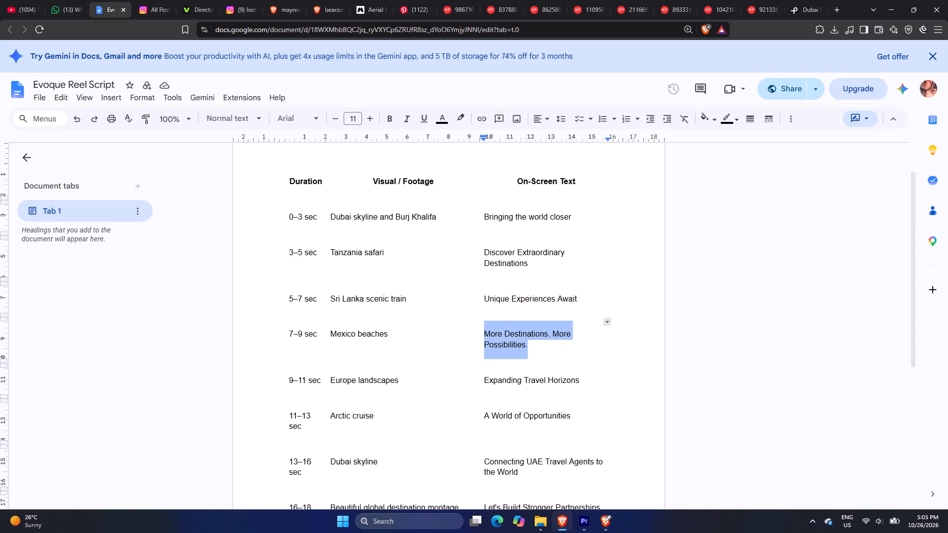
pyautogui.moveTo(529, 347); pyautogui.dragTo(527, 346)
pyautogui.hotkey('ctrl', 'c')
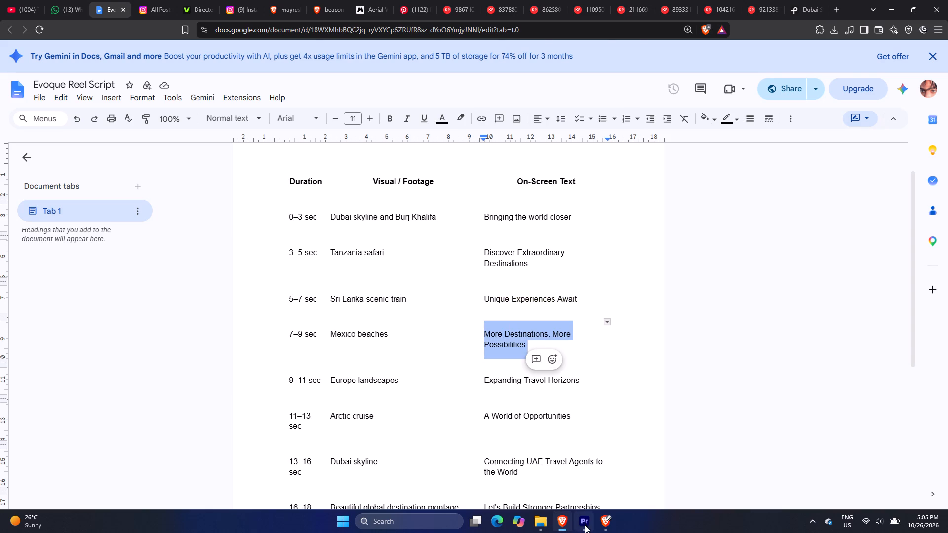
# Back in Premiere, duplicate the "Unique Experiences Await" title on V2 so the copy starts with the beach clip.
pyautogui.click(585, 525)
pyautogui.click(428, 374)
pyautogui.keyDown('alt'); pyautogui.moveTo(425, 374); pyautogui.dragTo(551, 368); pyautogui.keyUp('alt')
pyautogui.scroll(-5, 551, 366)
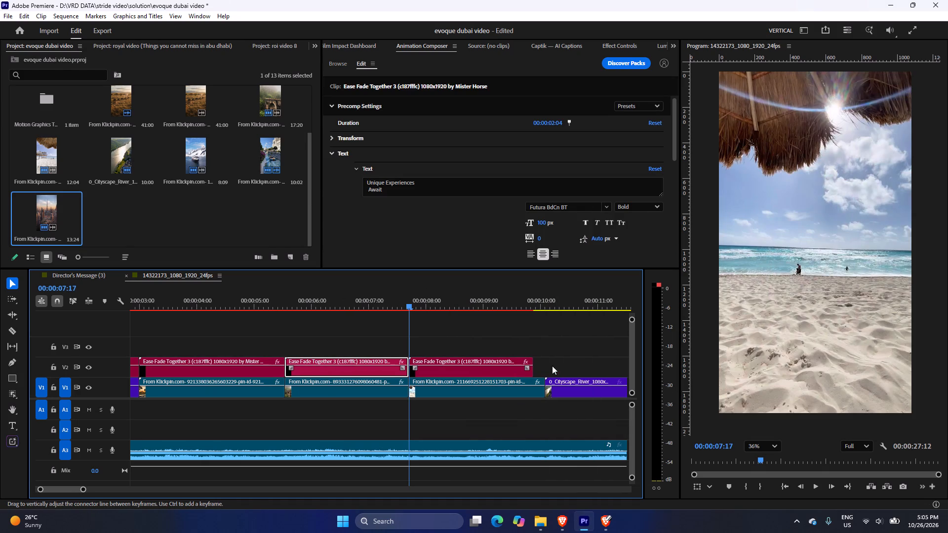
# Replace the beach title's text with the copied "More Destinations. More Possibilities.", putting "More Possibilities." on its own line.
pyautogui.click(472, 373)
pyautogui.moveTo(398, 306); pyautogui.dragTo(413, 305)
pyautogui.click(447, 371)
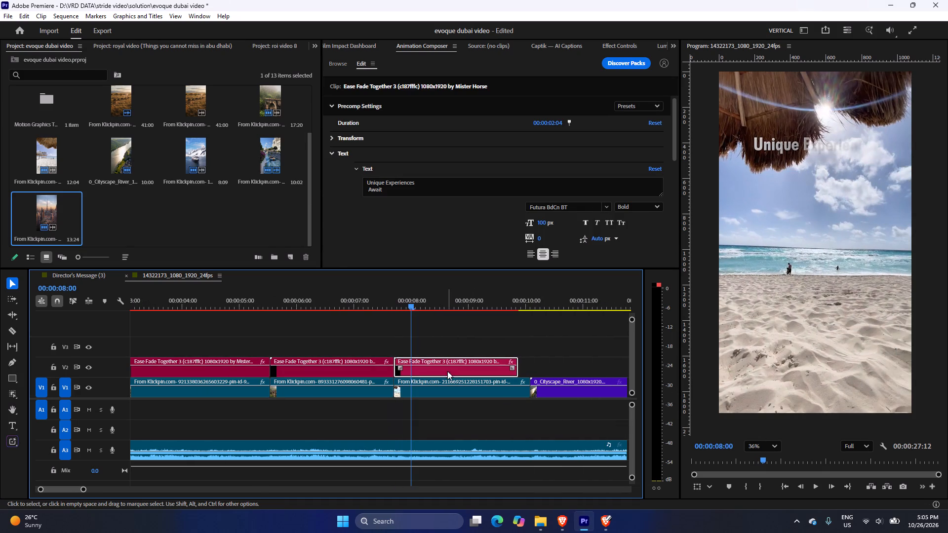
pyautogui.moveTo(389, 194); pyautogui.dragTo(345, 176)
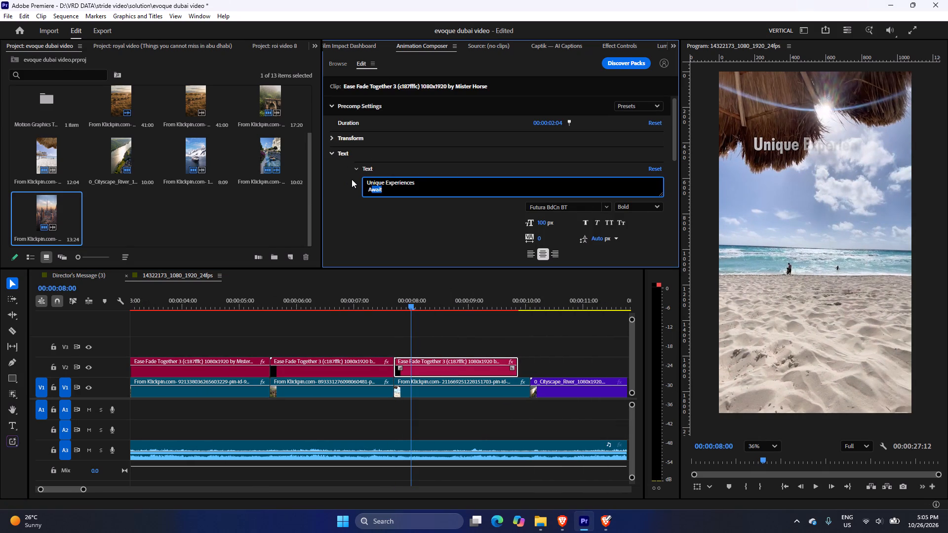
pyautogui.hotkey('ctrl', 'v')
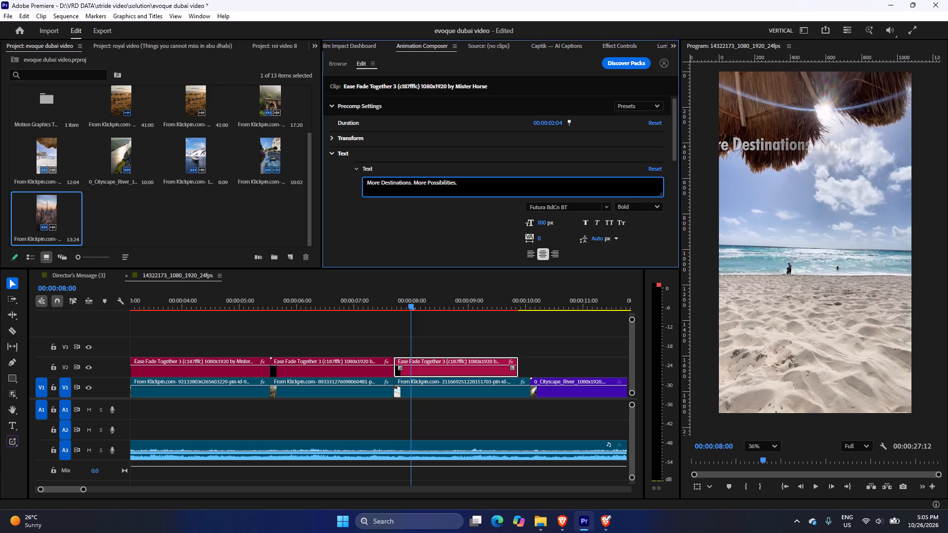
pyautogui.click(413, 183)
pyautogui.hotkey('shift', 'Return')
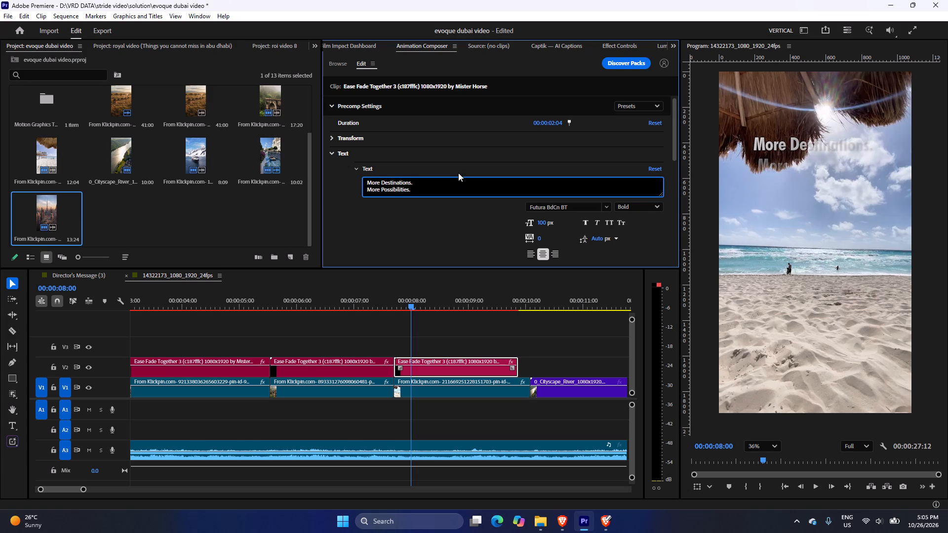
pyautogui.click(420, 351)
# Scrub through the beach title, lengthen its duration so it runs to the end of the beach clip, and check the transition into the river clip.
pyautogui.moveTo(409, 299); pyautogui.dragTo(424, 299)
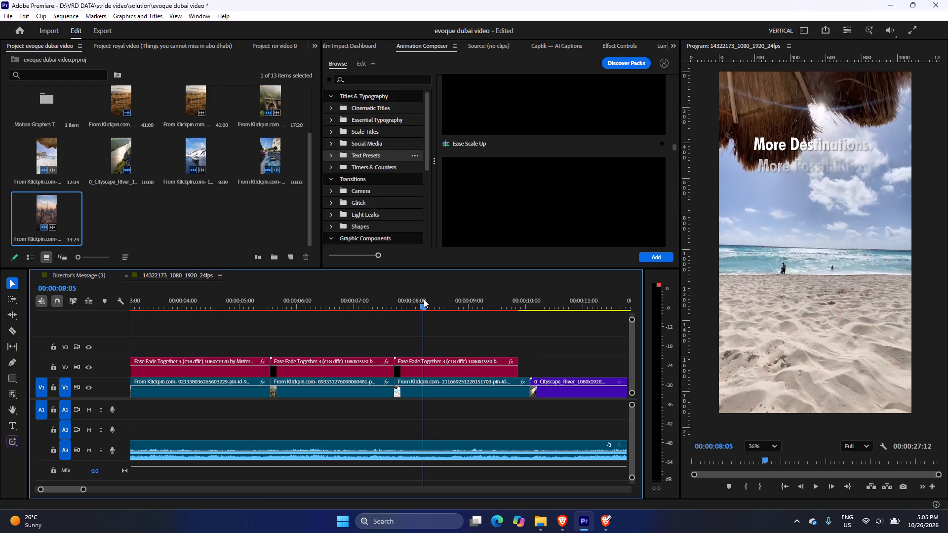
pyautogui.moveTo(424, 299); pyautogui.dragTo(480, 305)
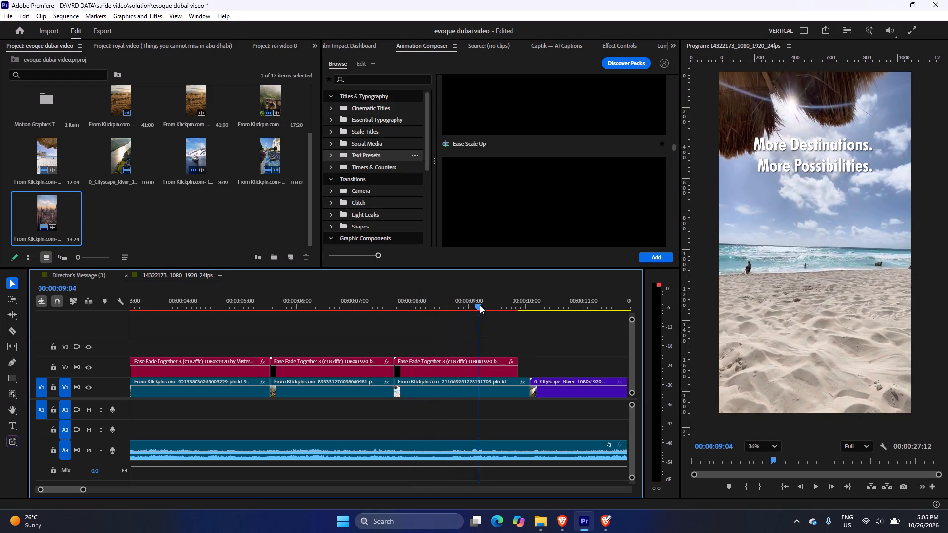
pyautogui.moveTo(480, 305); pyautogui.dragTo(518, 312)
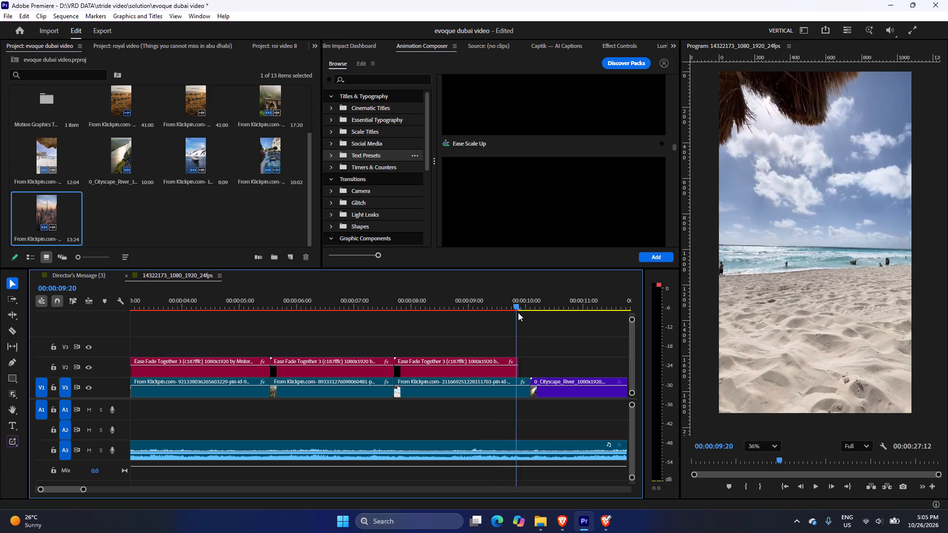
pyautogui.moveTo(518, 312); pyautogui.dragTo(512, 312)
pyautogui.click(498, 369)
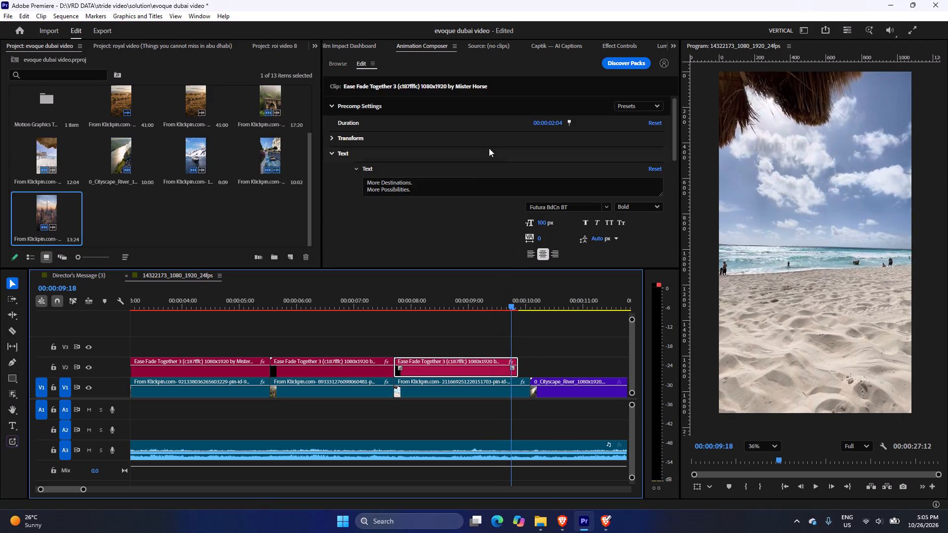
pyautogui.moveTo(545, 122); pyautogui.dragTo(551, 125)
pyautogui.scroll(-2, 555, 219)
pyautogui.scroll(-1, 521, 328)
pyautogui.moveTo(499, 303); pyautogui.dragTo(506, 302)
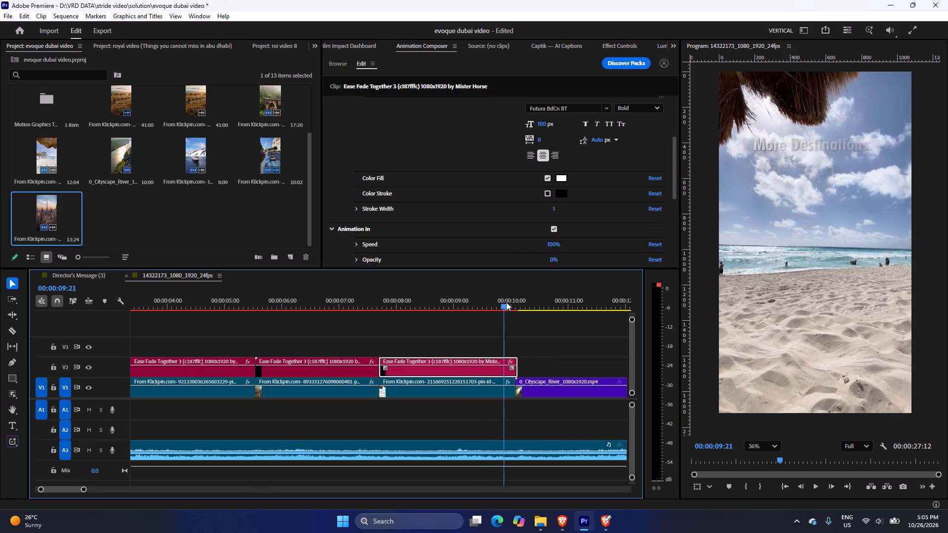
pyautogui.moveTo(506, 302); pyautogui.dragTo(529, 312)
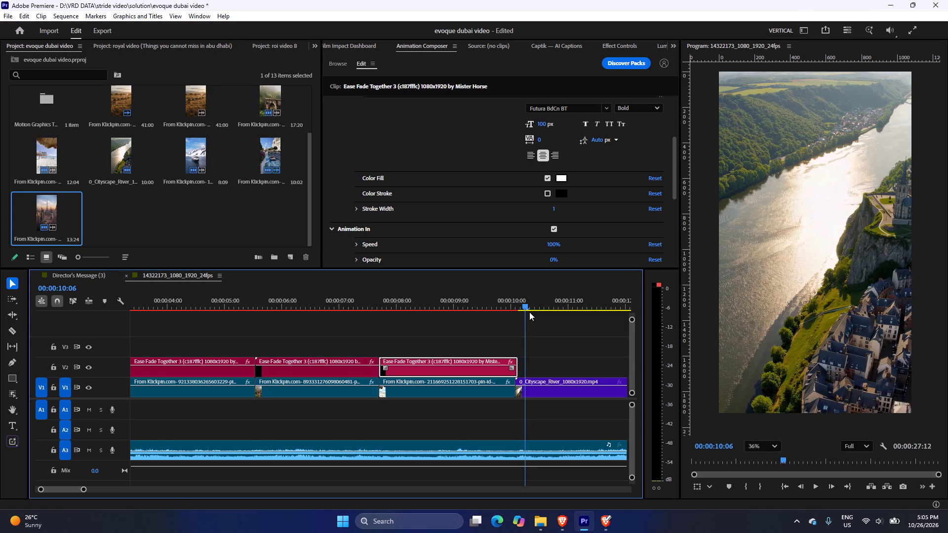
pyautogui.moveTo(529, 312); pyautogui.dragTo(532, 313)
# Switch to the reel script in the browser and copy "Expanding Travel Horizons" from the 9–11 sec row.
pyautogui.scroll(-4, 534, 314)
pyautogui.click(556, 521)
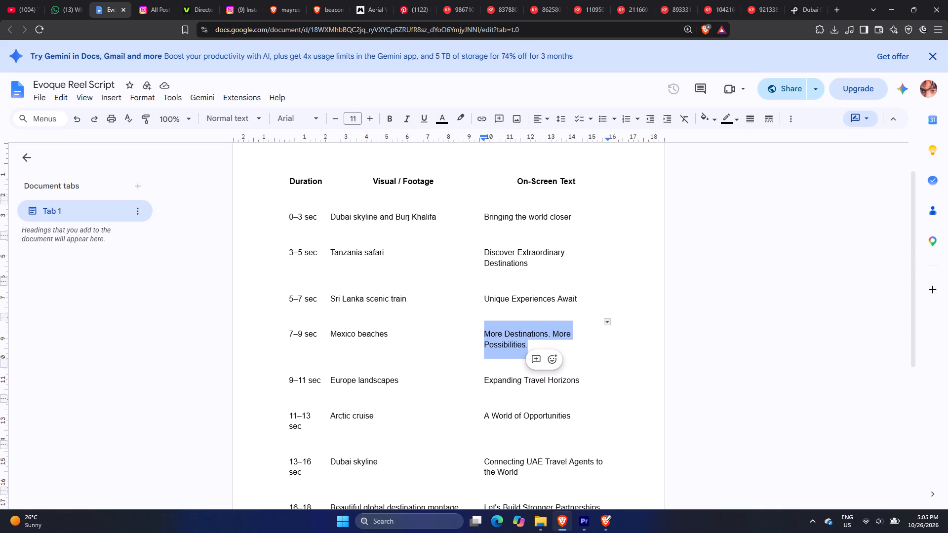
pyautogui.moveTo(473, 380); pyautogui.dragTo(531, 380)
pyautogui.click(561, 384)
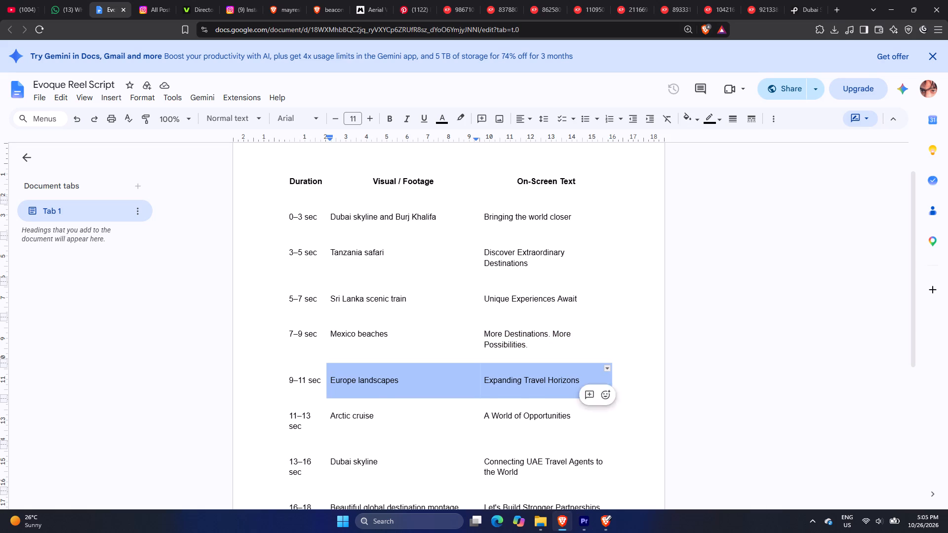
pyautogui.moveTo(582, 380); pyautogui.dragTo(481, 377)
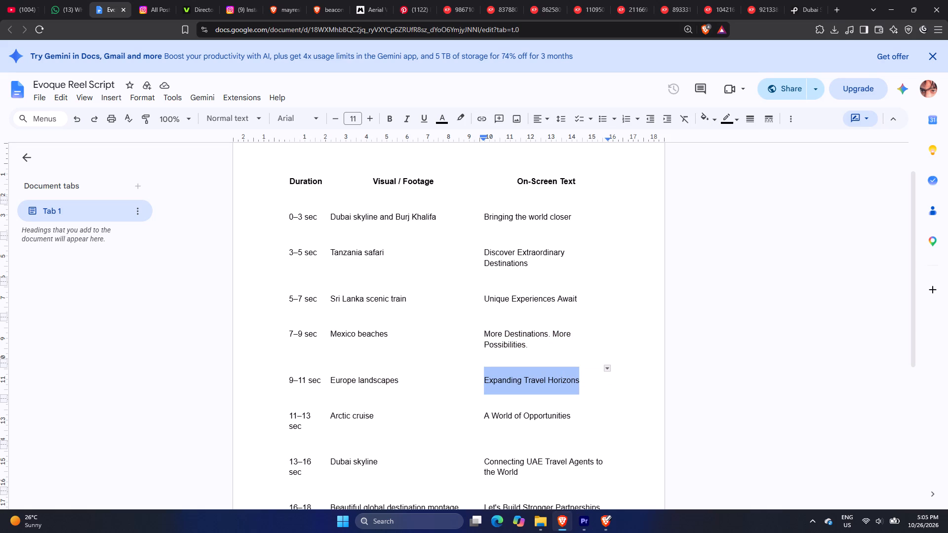
pyautogui.moveTo(481, 377); pyautogui.dragTo(482, 378)
pyautogui.hotkey('ctrl', 'c')
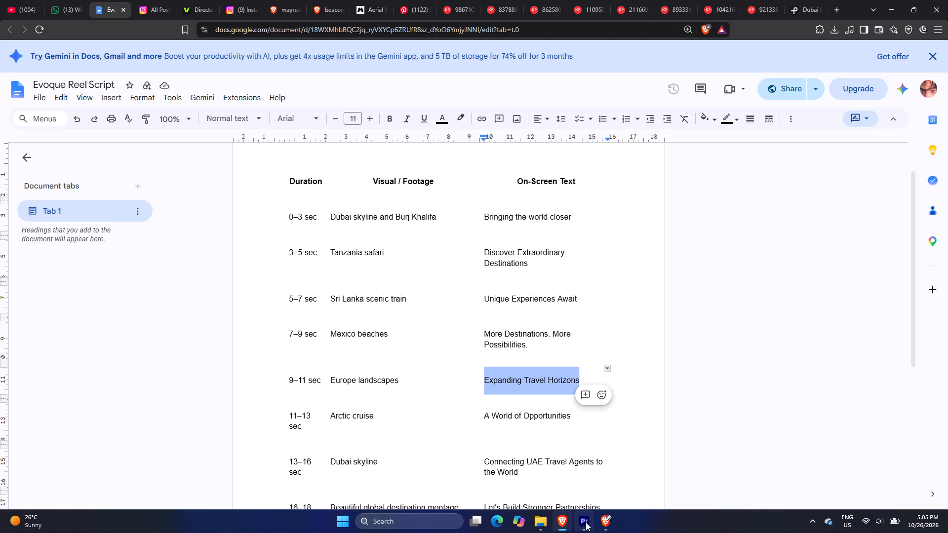
# Back in Premiere, duplicate the "More Destinations. More Possibilities." title on V2 so the copy starts with the river clip.
pyautogui.click(587, 519)
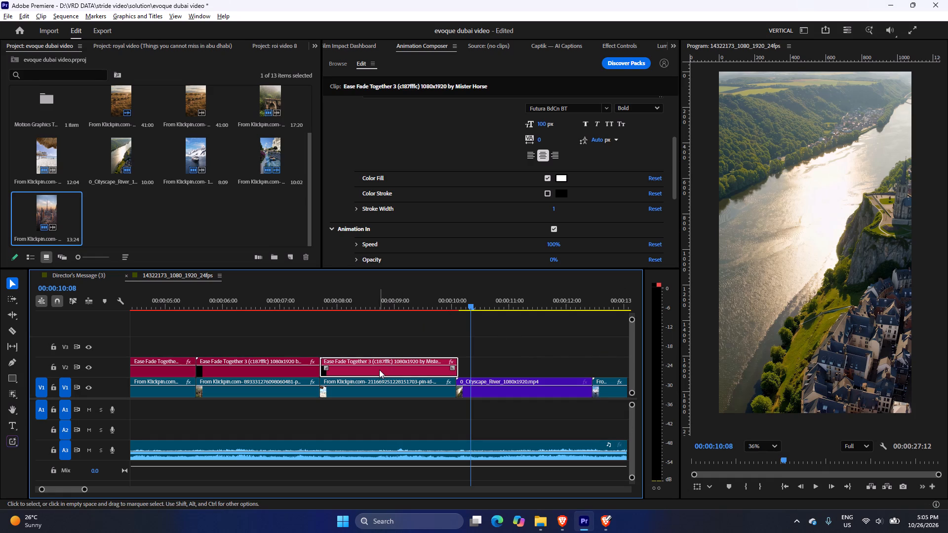
pyautogui.keyDown('alt'); pyautogui.moveTo(379, 370); pyautogui.dragTo(522, 367); pyautogui.keyUp('alt')
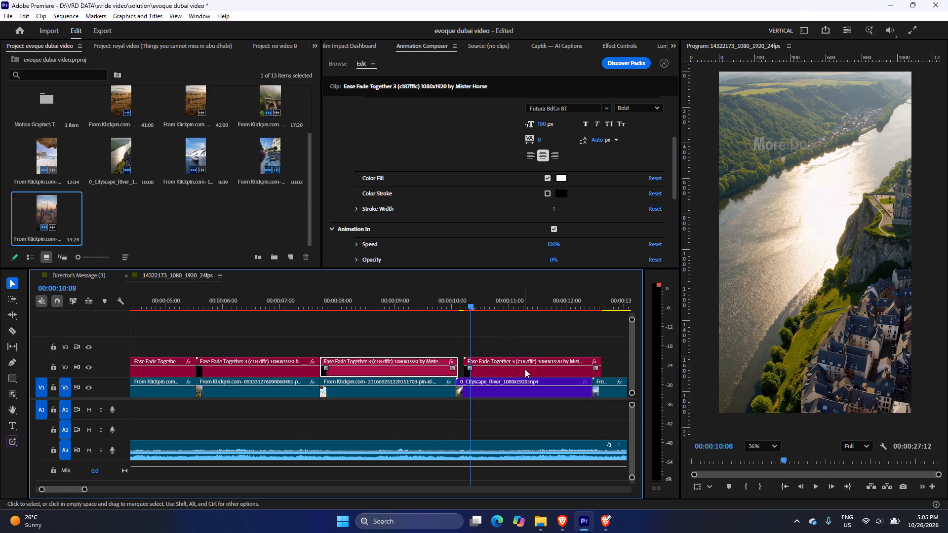
pyautogui.keyDown('alt'); pyautogui.moveTo(525, 369); pyautogui.dragTo(515, 366); pyautogui.keyUp('alt')
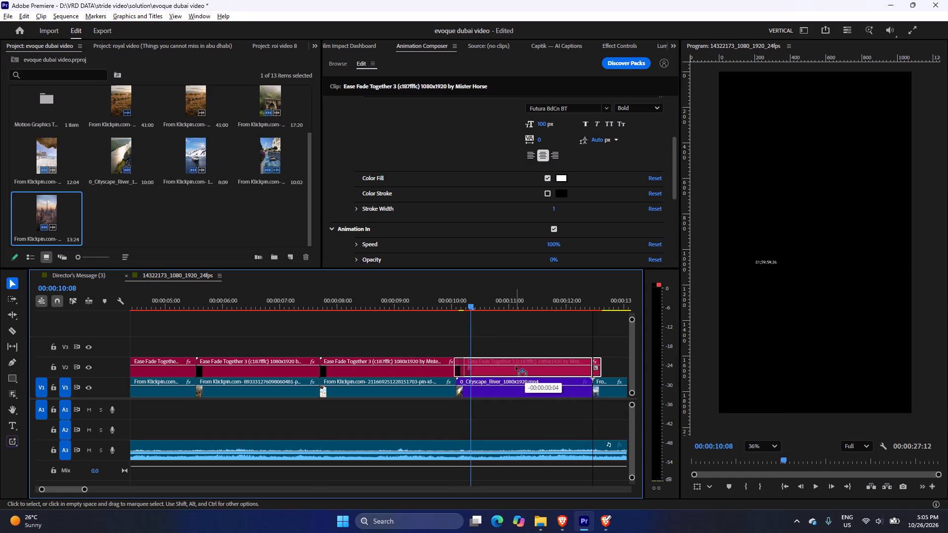
pyautogui.keyDown('alt'); pyautogui.moveTo(515, 366); pyautogui.dragTo(517, 367); pyautogui.keyUp('alt')
# Delete the leftover title fragment after the river title and trim the title's end to the river clip, for a duration of 00:00:02:09.
pyautogui.scroll(-3, 505, 345)
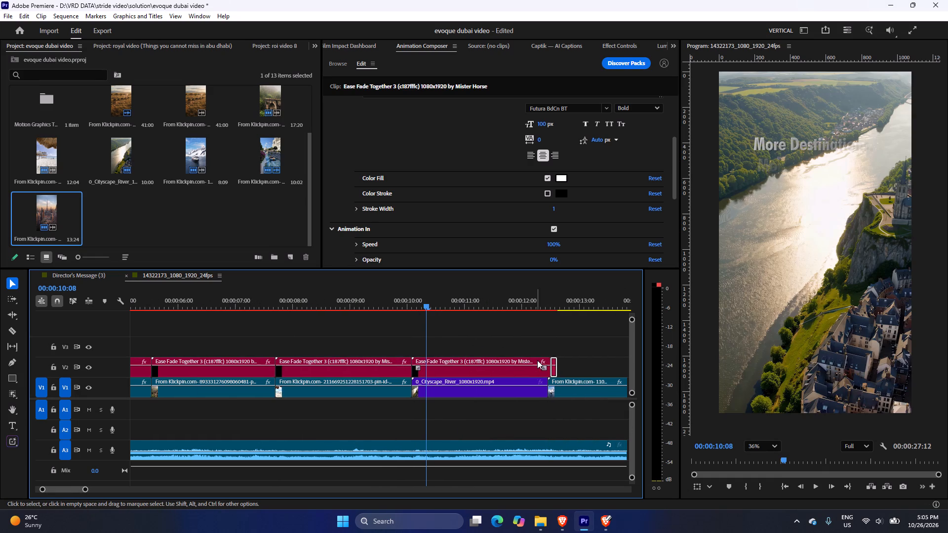
pyautogui.moveTo(563, 347); pyautogui.dragTo(556, 369)
pyautogui.press('Delete')
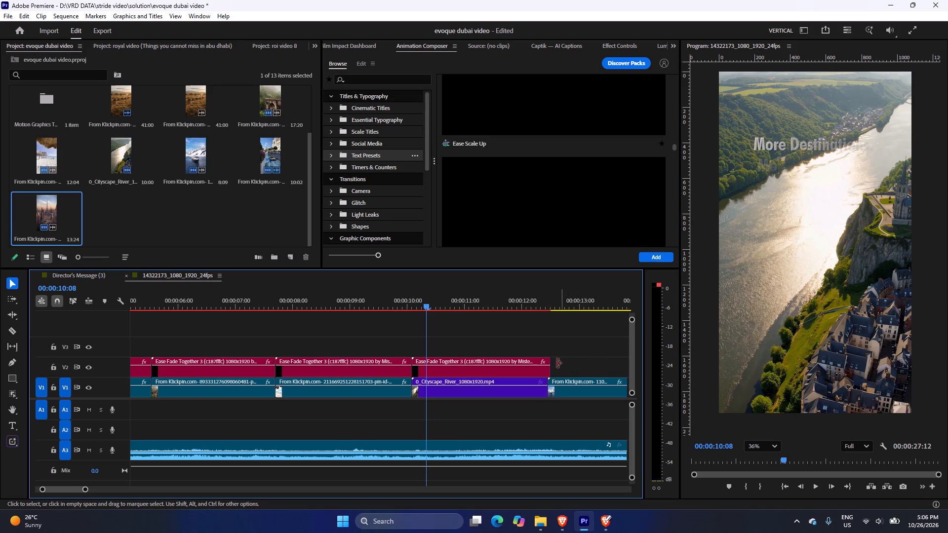
pyautogui.click(553, 361)
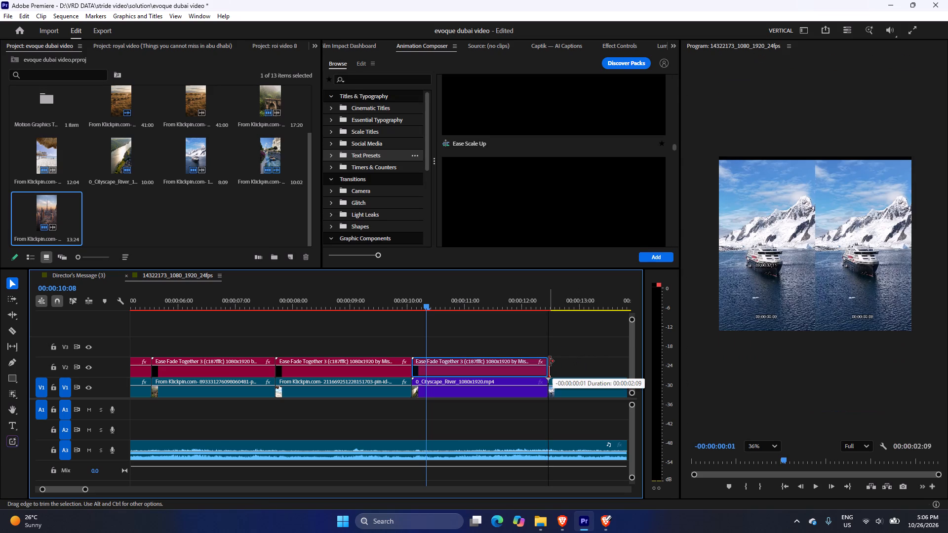
pyautogui.click(560, 363)
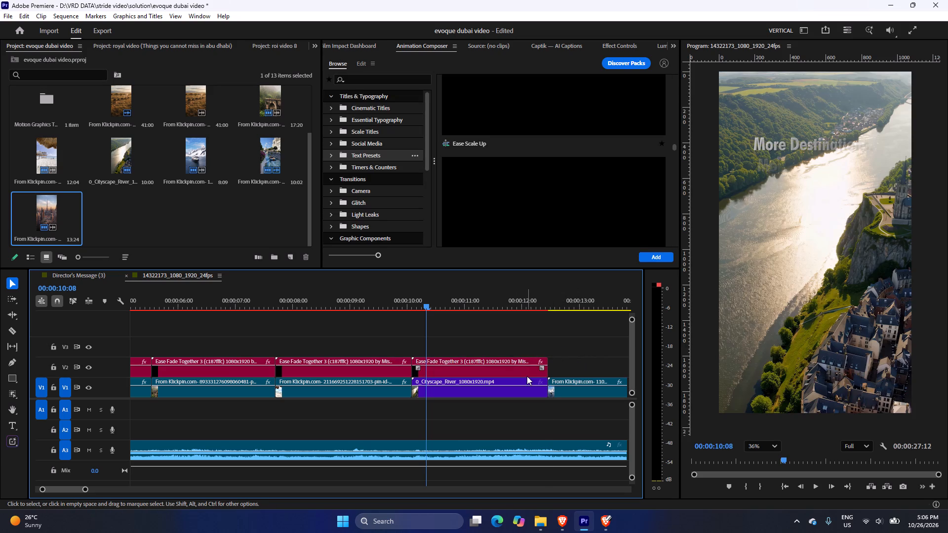
# Replace the river title's text with the copied "Expanding Travel Horizons", putting "Horizons" on its own line.
pyautogui.click(527, 376)
pyautogui.moveTo(426, 191); pyautogui.dragTo(314, 183)
pyautogui.hotkey('ctrl', 'v')
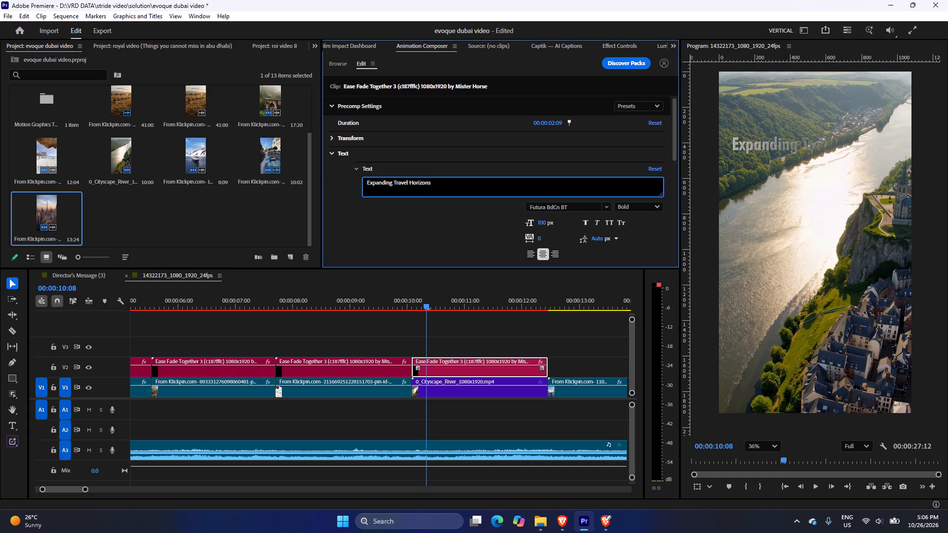
pyautogui.moveTo(433, 304); pyautogui.dragTo(455, 305)
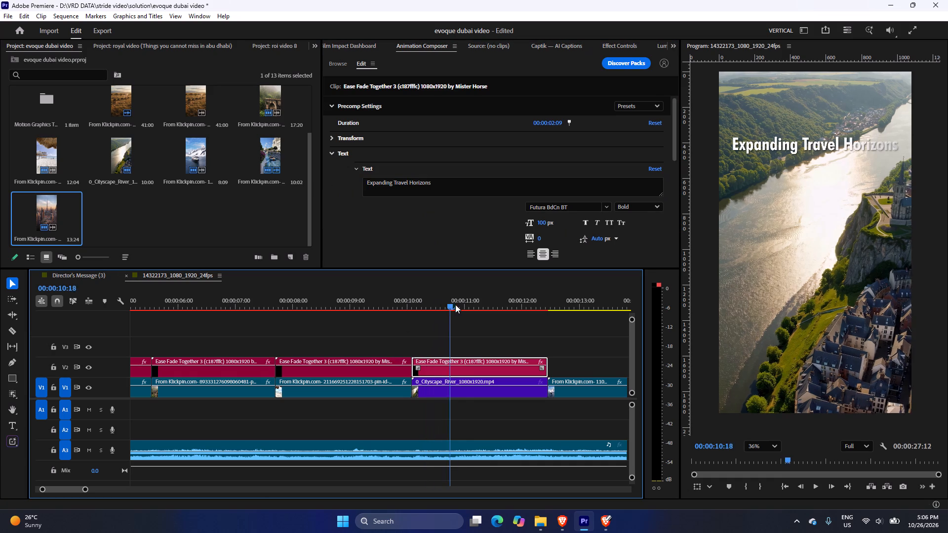
pyautogui.moveTo(455, 305); pyautogui.dragTo(470, 307)
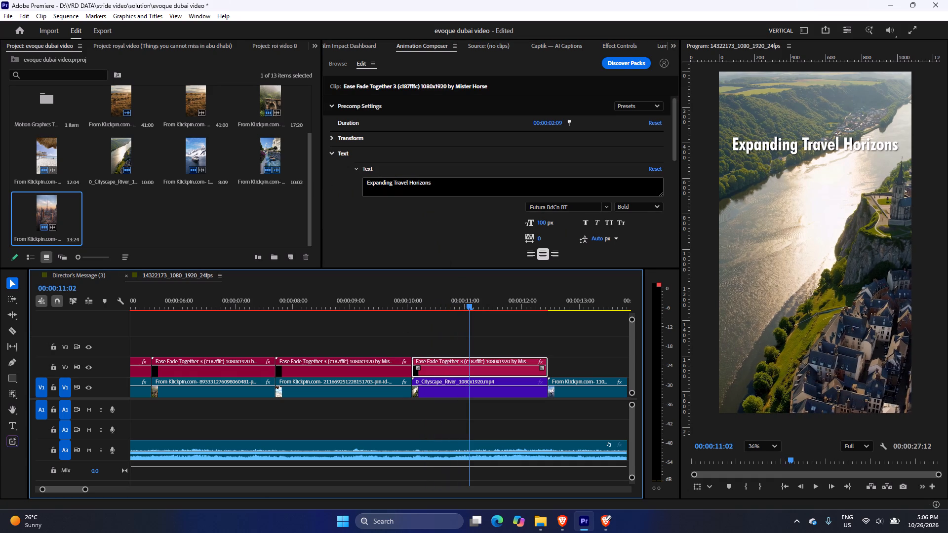
pyautogui.click(409, 182)
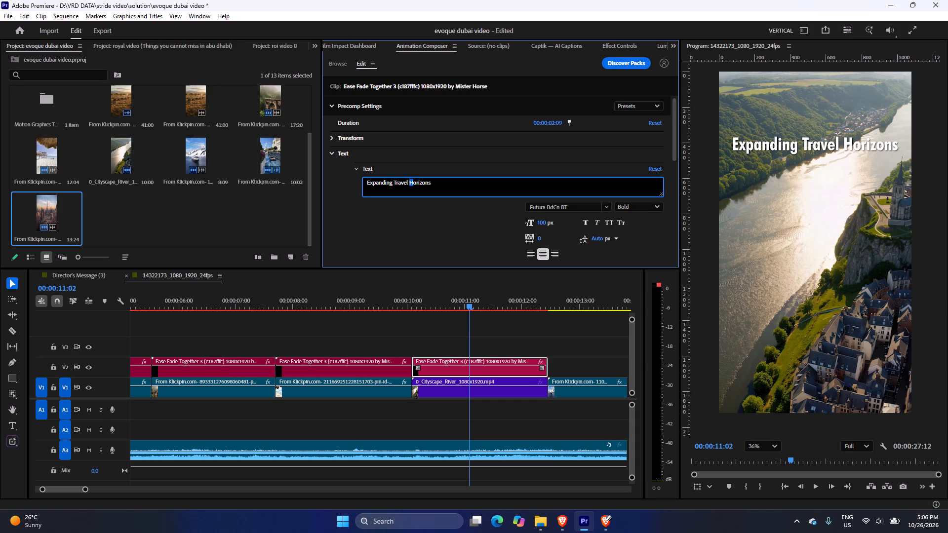
pyautogui.press('Left')
pyautogui.hotkey('shift', 'Return')
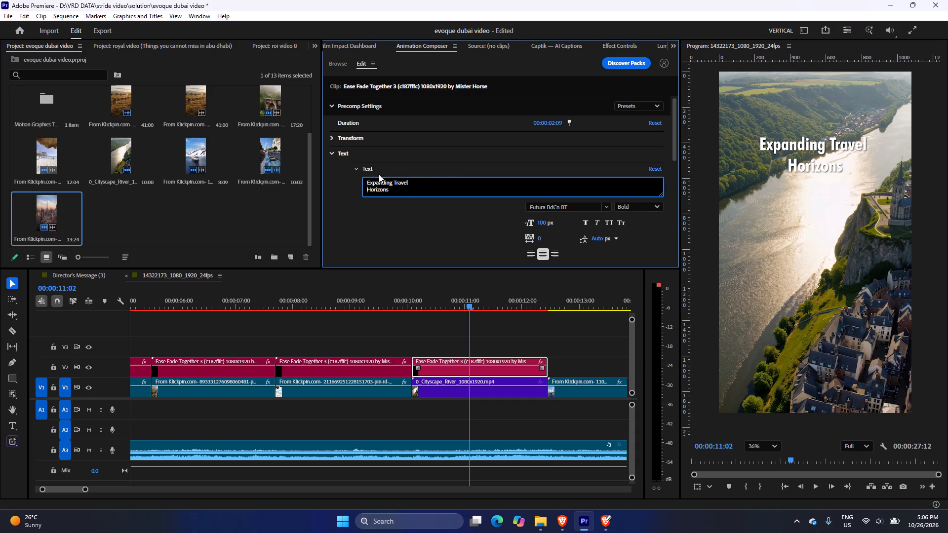
pyautogui.click(445, 345)
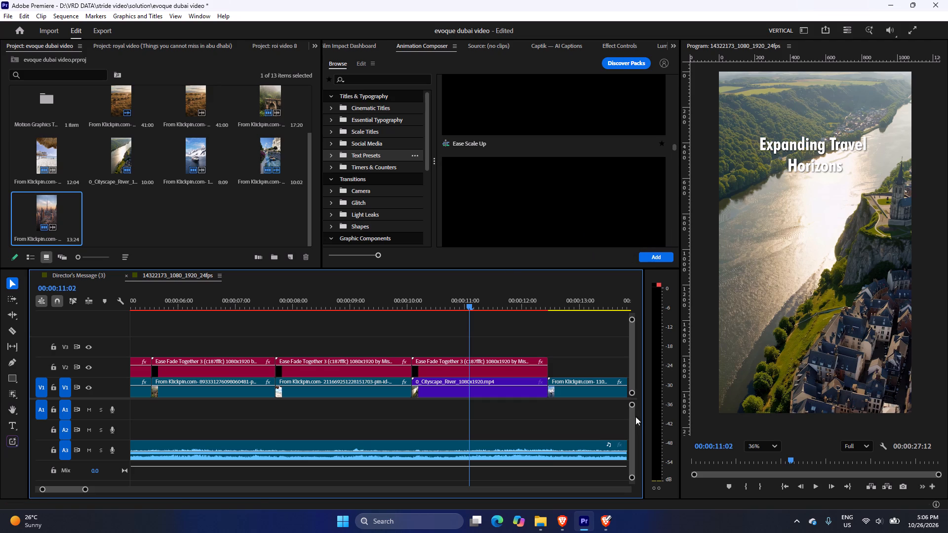
# Switch to the reel script in the browser and copy "A World of Opportunities" from the 11–13 sec row.
pyautogui.click(561, 354)
pyautogui.scroll(-17, 565, 353)
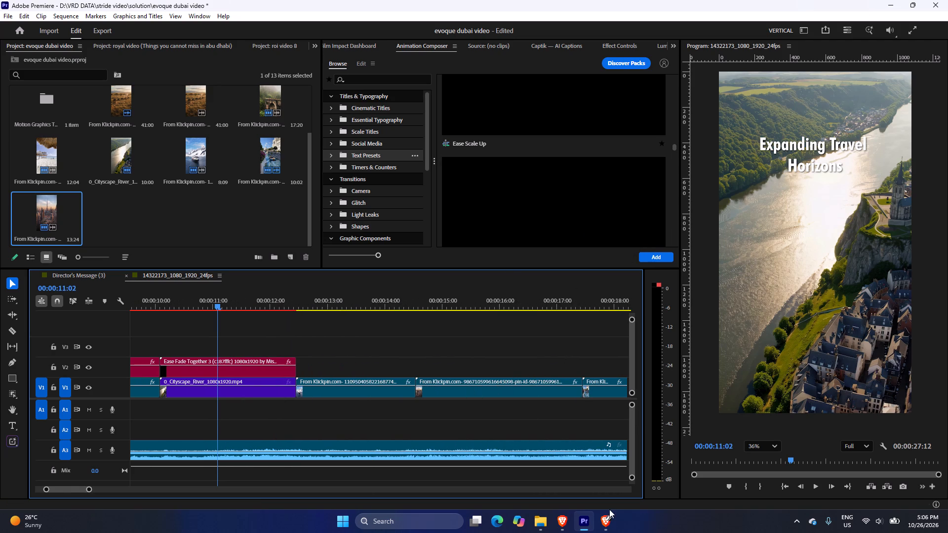
pyautogui.click(565, 522)
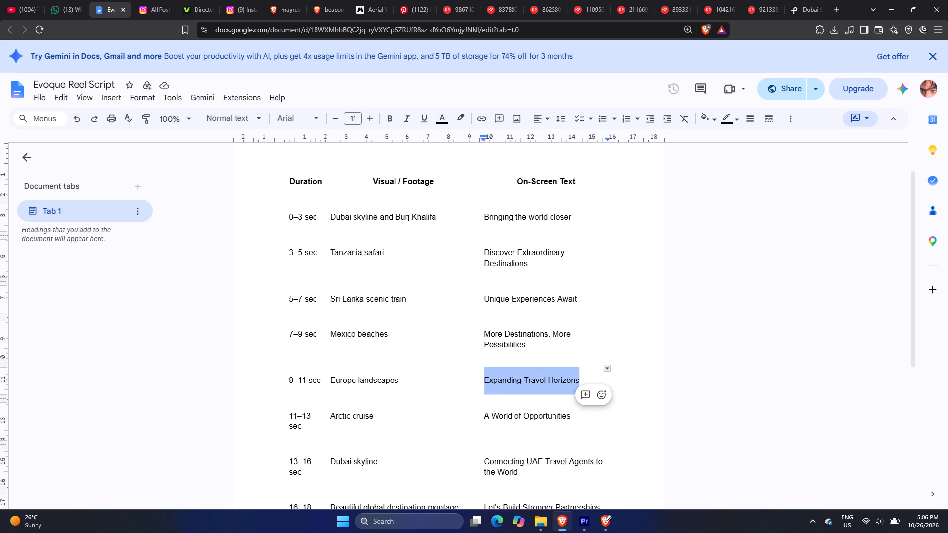
pyautogui.moveTo(484, 416); pyautogui.dragTo(569, 413)
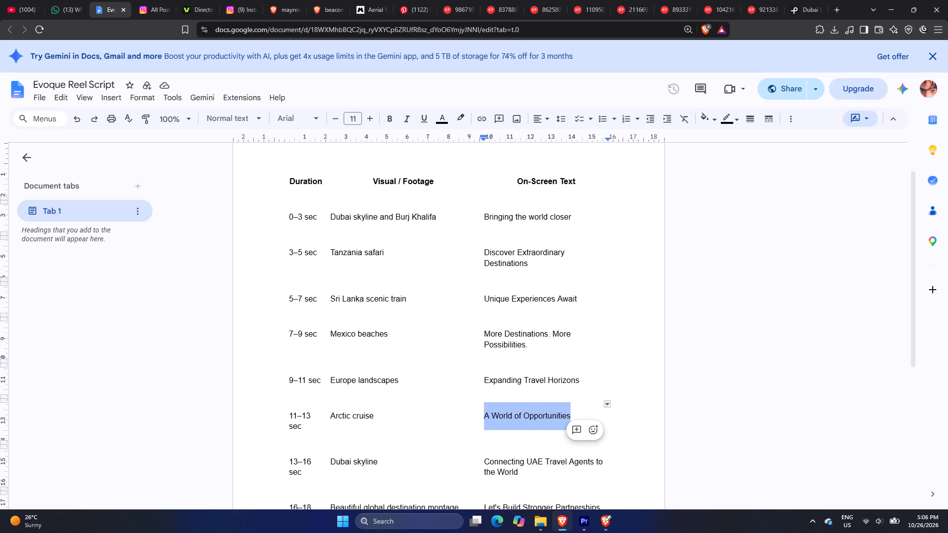
pyautogui.hotkey('ctrl', 'c')
# Back in Premiere, duplicate the "Expanding Travel Horizons" title onto the start of the Arctic cruise clip and set the copy's duration to 00:00:02:02.
pyautogui.click(587, 524)
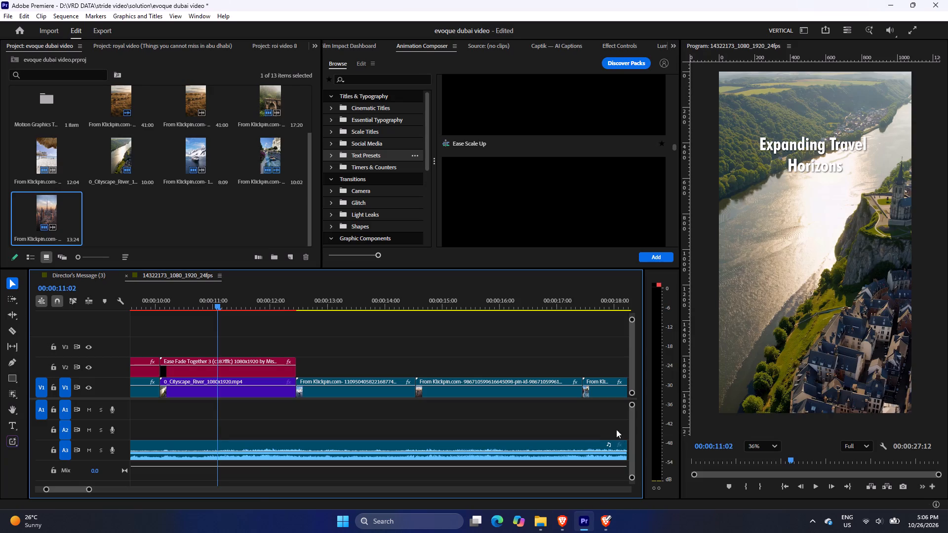
pyautogui.click(241, 366)
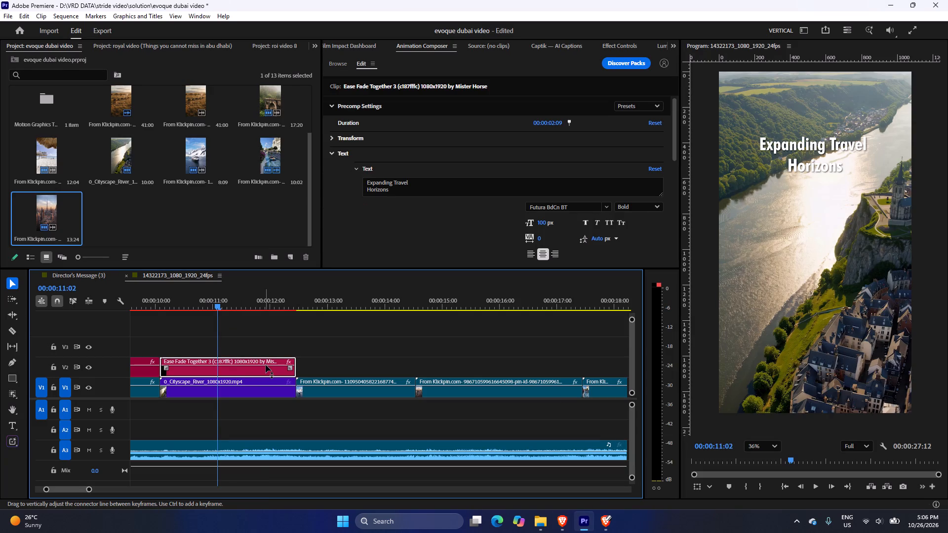
pyautogui.keyDown('alt'); pyautogui.moveTo(256, 369); pyautogui.dragTo(395, 362); pyautogui.keyUp('alt')
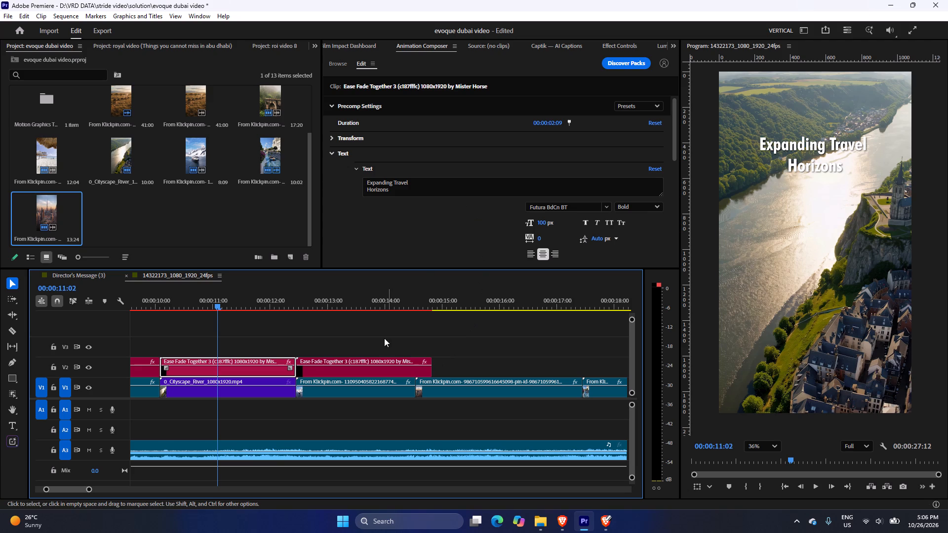
pyautogui.click(381, 375)
pyautogui.click(554, 121)
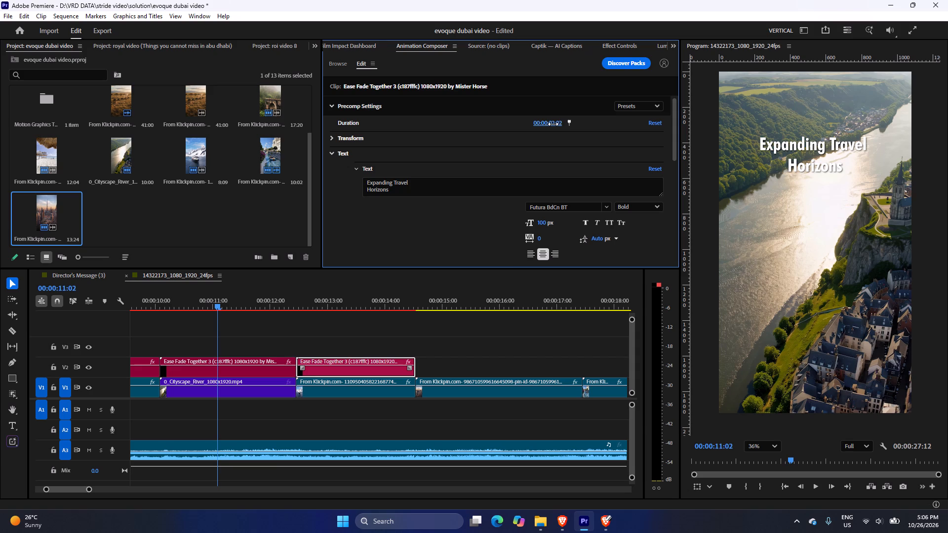
pyautogui.click(392, 332)
# Replace the cruise title's text with the copied "A World of Opportunities" and check it over the ship footage.
pyautogui.click(351, 370)
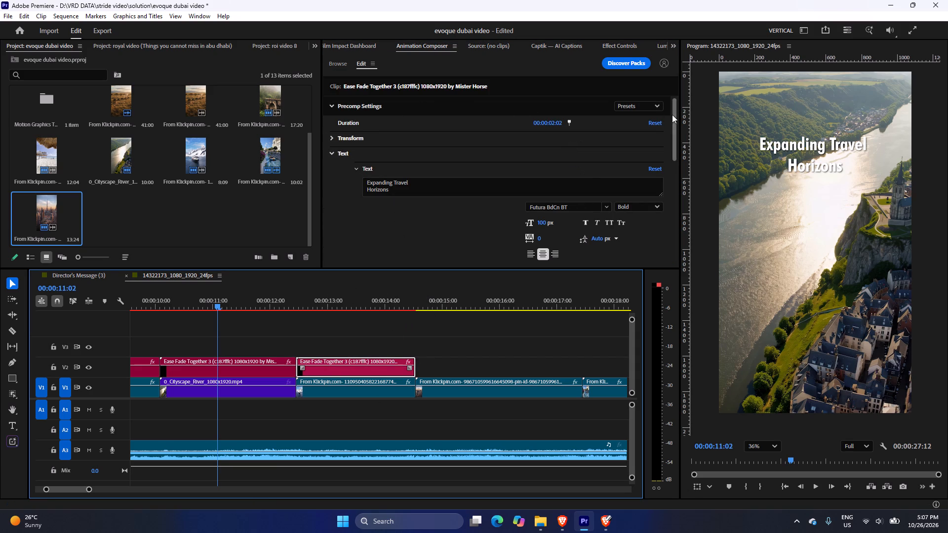
pyautogui.moveTo(408, 191); pyautogui.dragTo(334, 165)
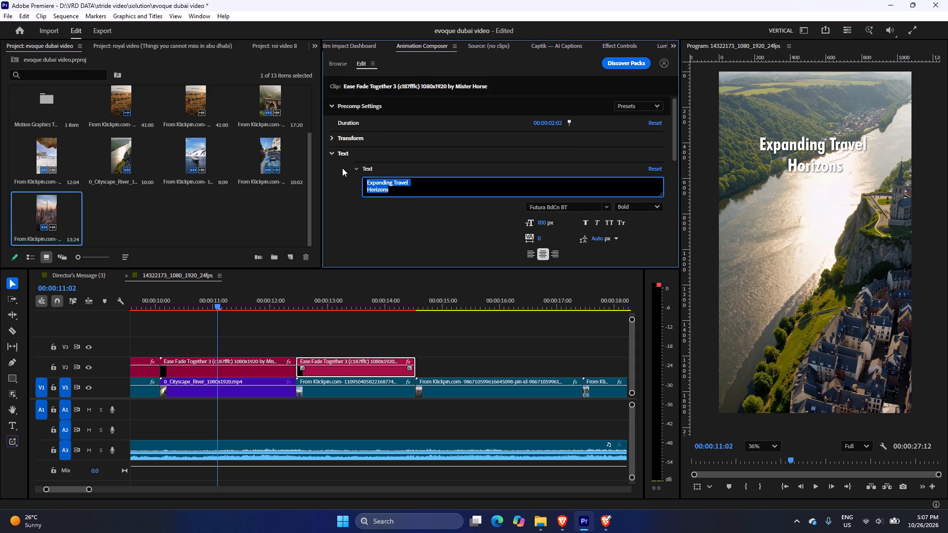
pyautogui.hotkey('ctrl', 'v')
pyautogui.click(354, 203)
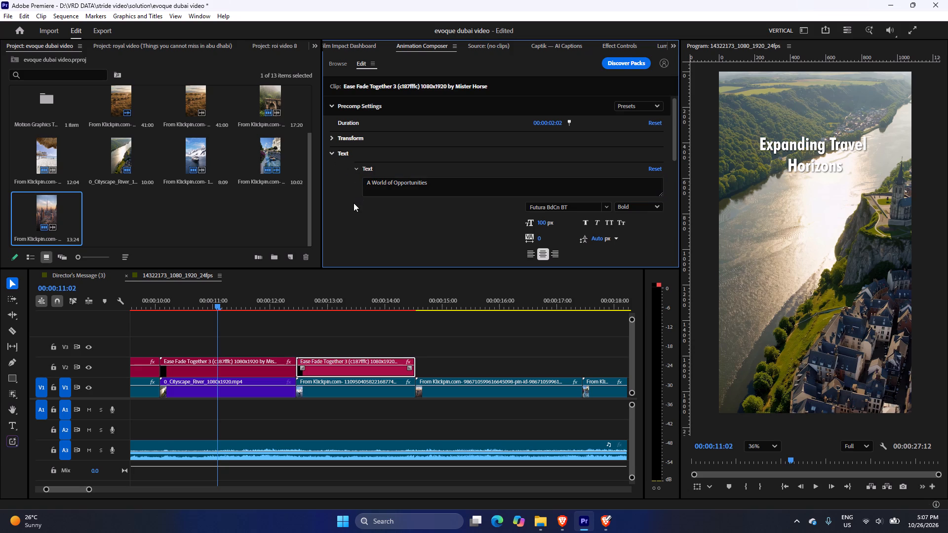
pyautogui.moveTo(318, 303); pyautogui.dragTo(353, 305)
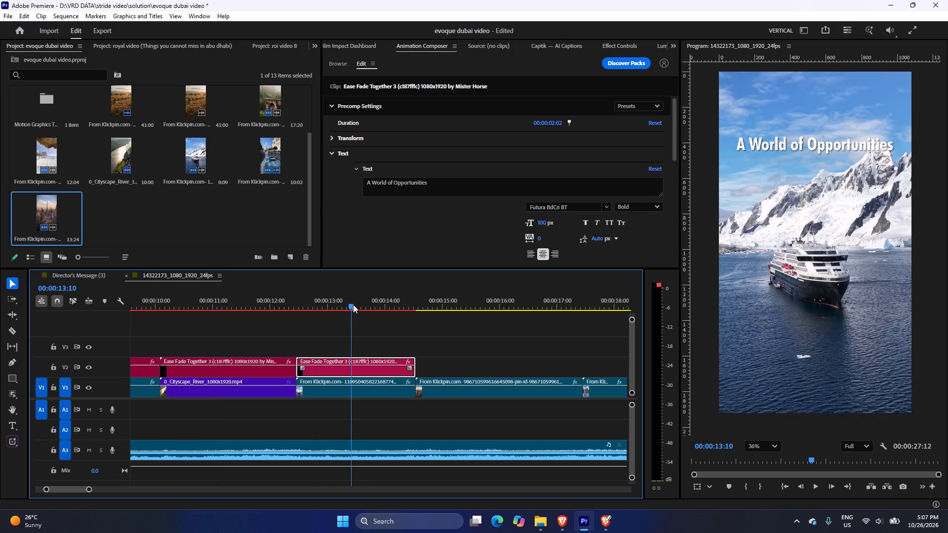
# Duplicate the "A World of Opportunities" title on V2 so the copy starts with the Dubai skyline clip.
pyautogui.moveTo(353, 305); pyautogui.dragTo(435, 310)
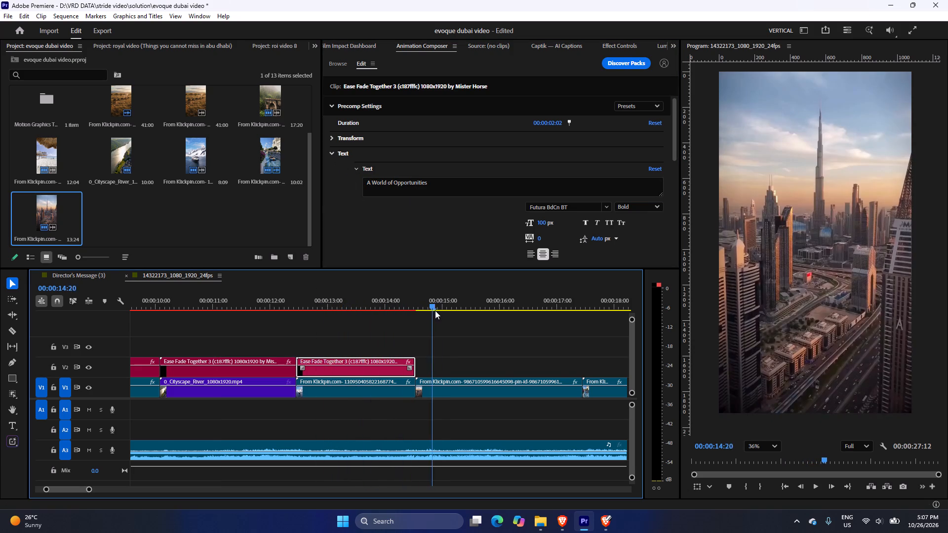
pyautogui.moveTo(435, 310); pyautogui.dragTo(443, 311)
pyautogui.scroll(-5, 453, 319)
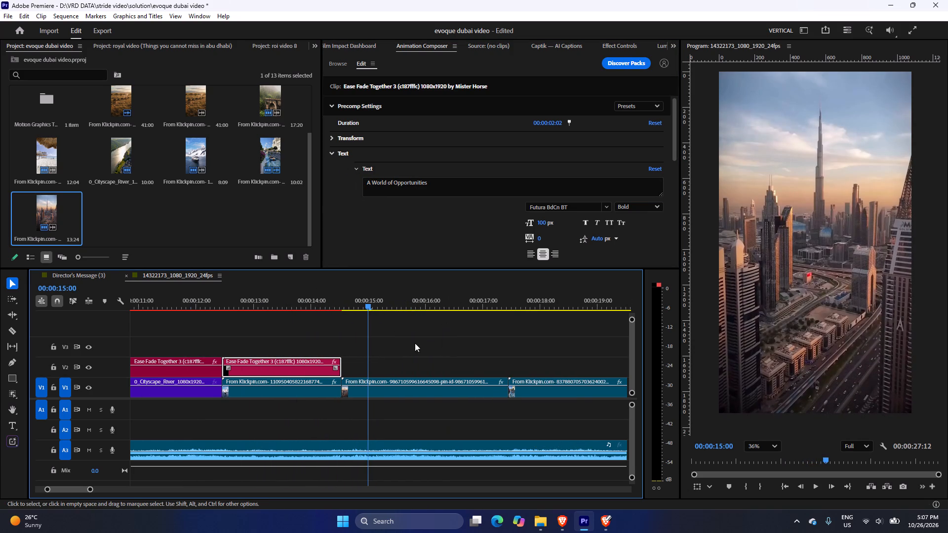
pyautogui.click(371, 355)
pyautogui.click(372, 356)
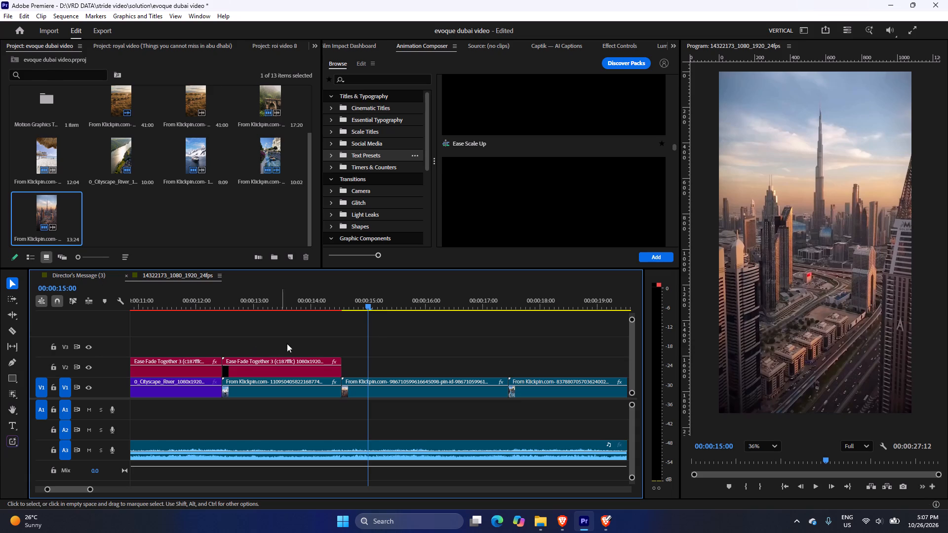
pyautogui.click(381, 341)
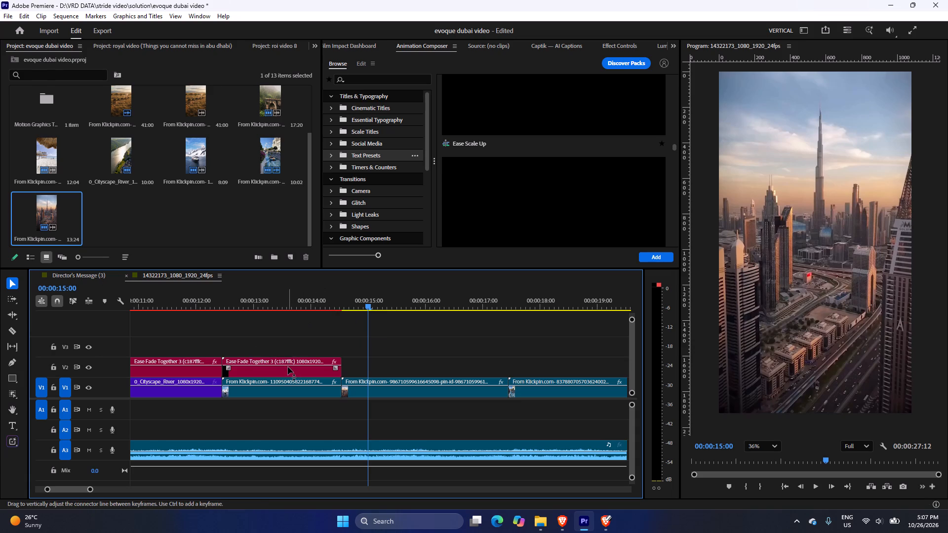
pyautogui.click(286, 368)
pyautogui.keyDown('alt'); pyautogui.moveTo(273, 374); pyautogui.dragTo(411, 359); pyautogui.keyUp('alt')
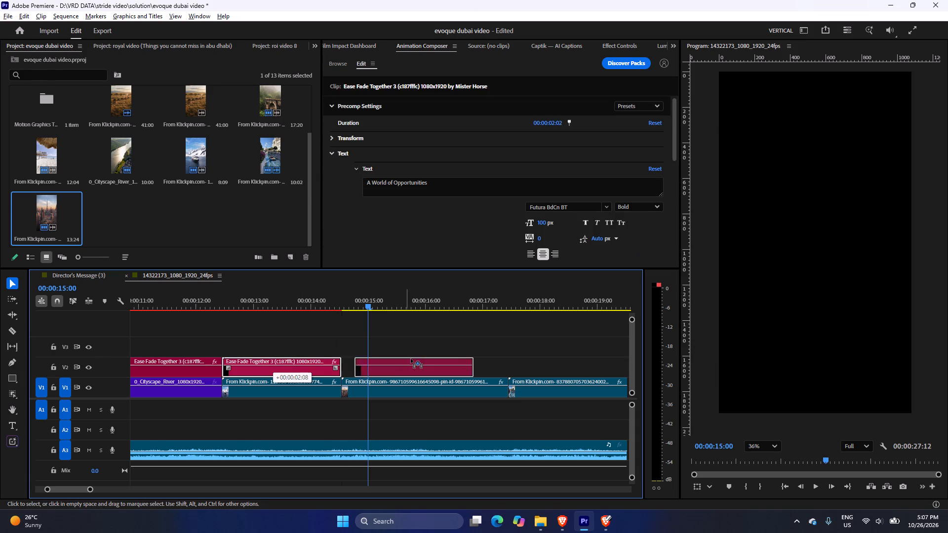
pyautogui.keyDown('alt'); pyautogui.moveTo(411, 359); pyautogui.dragTo(396, 363); pyautogui.keyUp('alt')
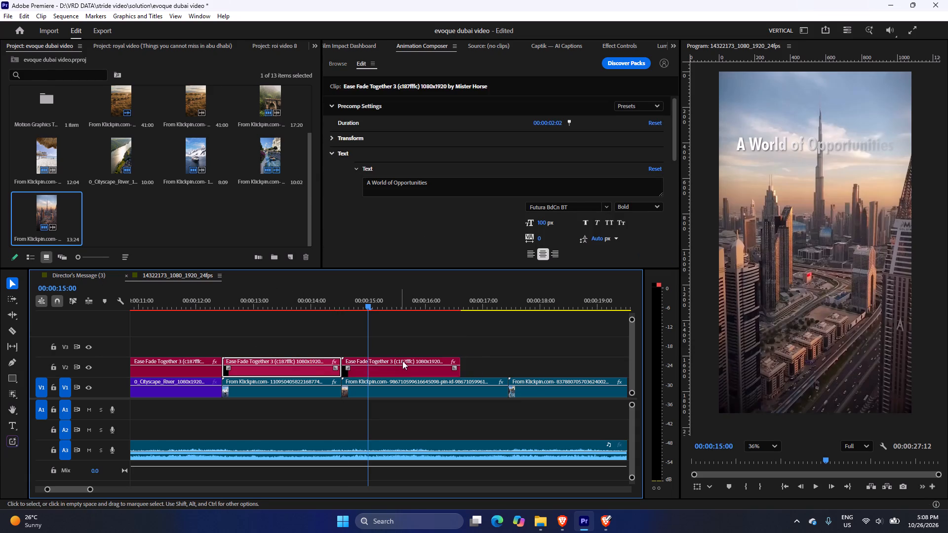
# Extend the Dubai skyline title to the end of its clip by setting its duration to 00:00:02:22.
pyautogui.click(409, 363)
pyautogui.moveTo(541, 125); pyautogui.dragTo(553, 128)
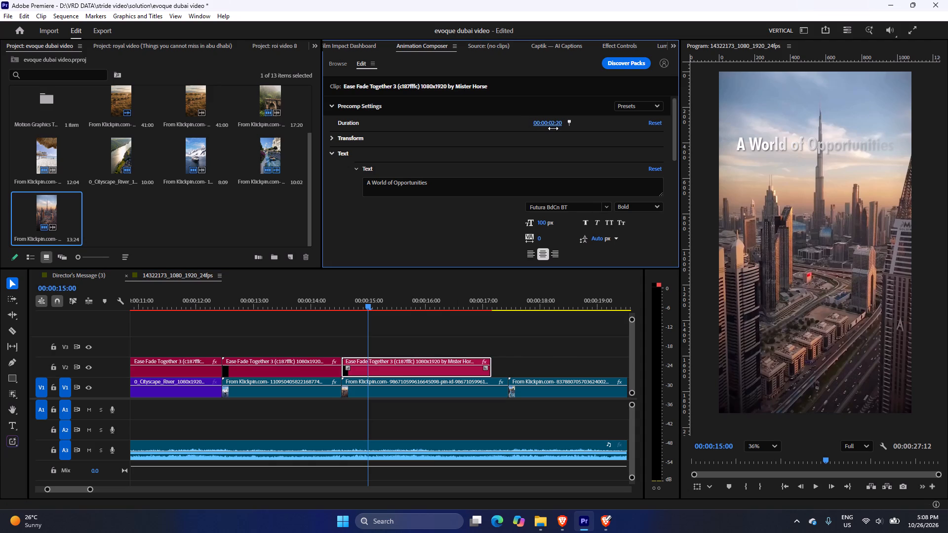
pyautogui.moveTo(553, 128); pyautogui.dragTo(556, 130)
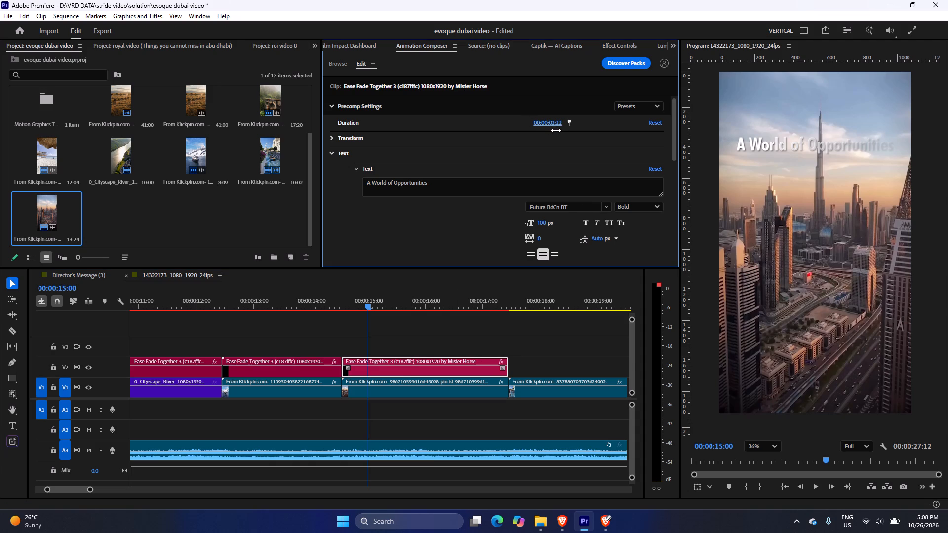
pyautogui.moveTo(556, 130); pyautogui.dragTo(556, 131)
pyautogui.click(417, 334)
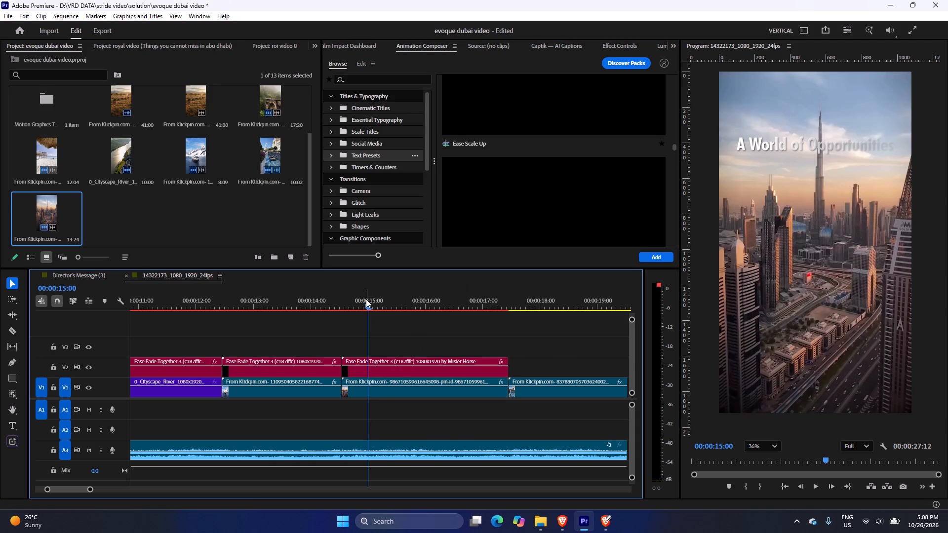
pyautogui.moveTo(366, 299); pyautogui.dragTo(393, 303)
# Switch to the reel script in the browser and copy "Connecting UAE Travel Agents to the World" from the 13–16 sec row.
pyautogui.click(564, 515)
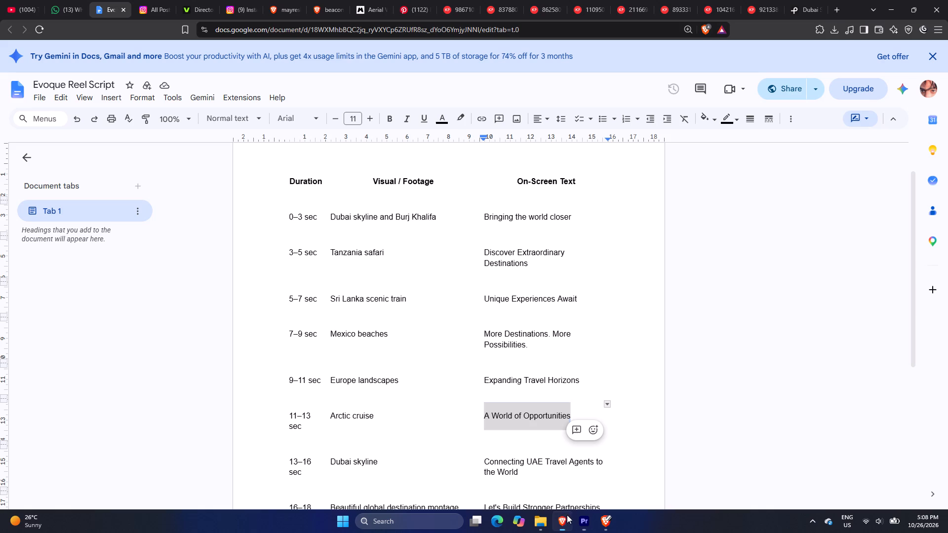
pyautogui.scroll(-1, 495, 414)
pyautogui.moveTo(484, 410); pyautogui.dragTo(517, 423)
pyautogui.hotkey('ctrl', 'c')
# Back in Premiere, replace the Dubai skyline title's text with the copied line, breaking it before "Agents to the World".
pyautogui.moveTo(584, 524); pyautogui.dragTo(586, 528)
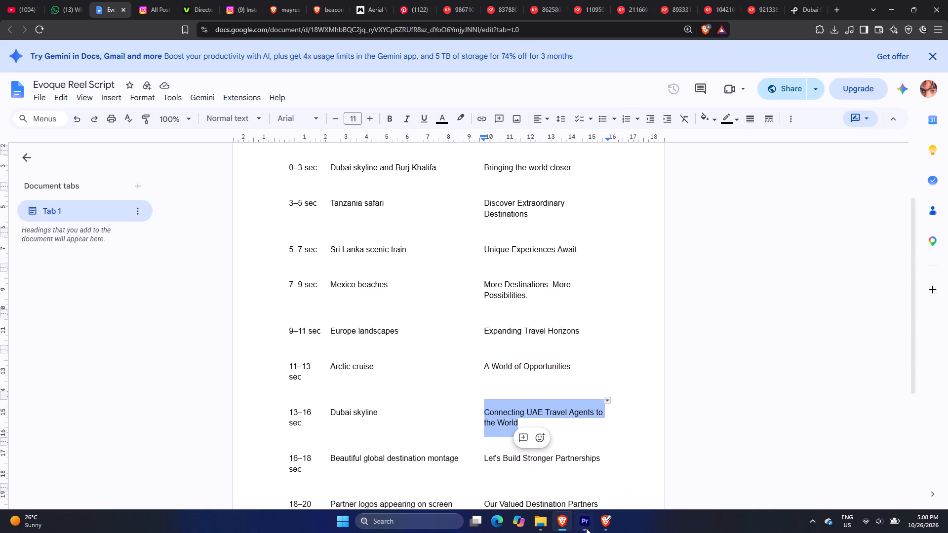
pyautogui.moveTo(586, 528); pyautogui.dragTo(586, 528)
pyautogui.click(587, 526)
pyautogui.click(438, 370)
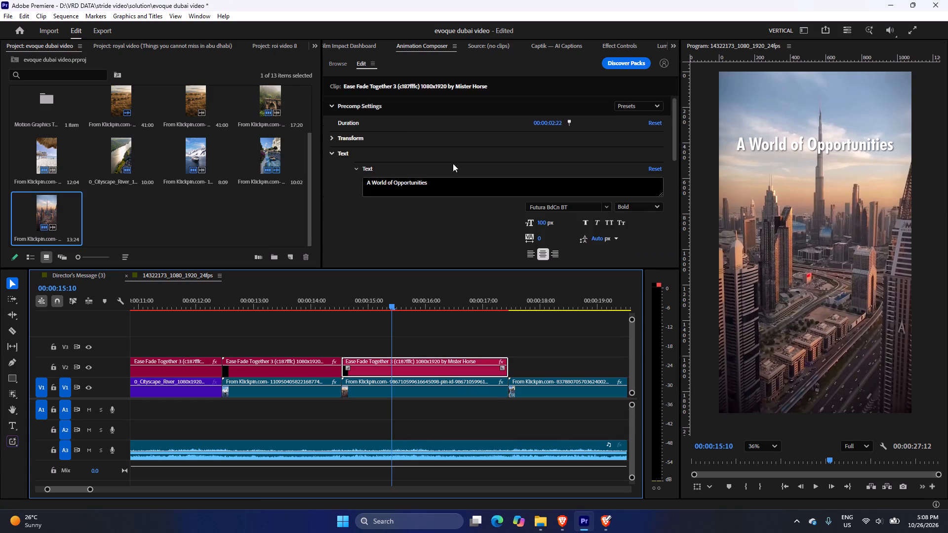
pyautogui.moveTo(439, 181); pyautogui.dragTo(321, 180)
pyautogui.hotkey('ctrl', 'v')
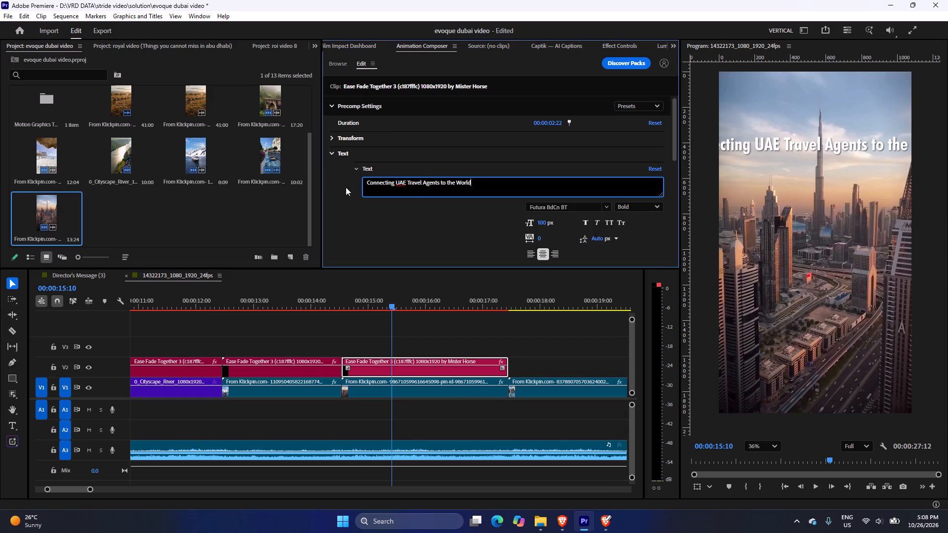
pyautogui.click(423, 182)
pyautogui.hotkey('shift', 'Return')
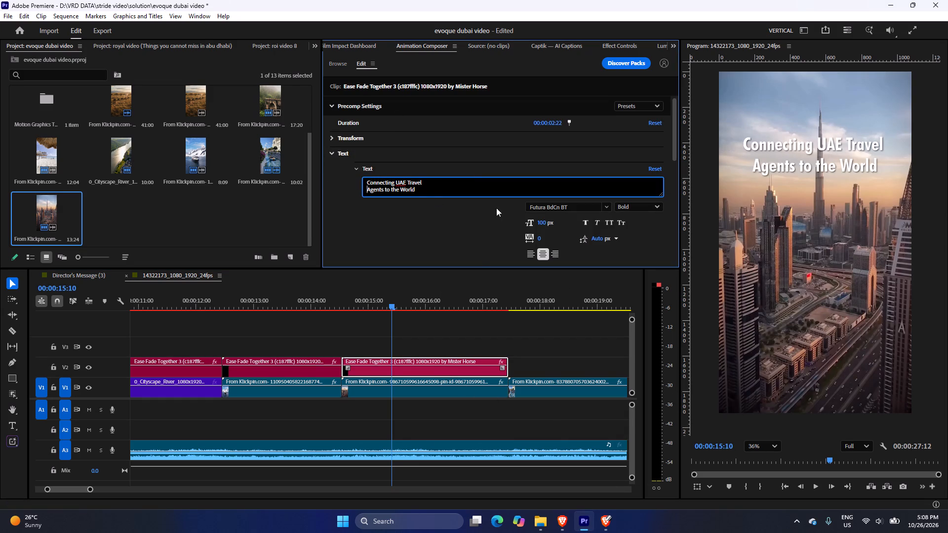
pyautogui.click(403, 337)
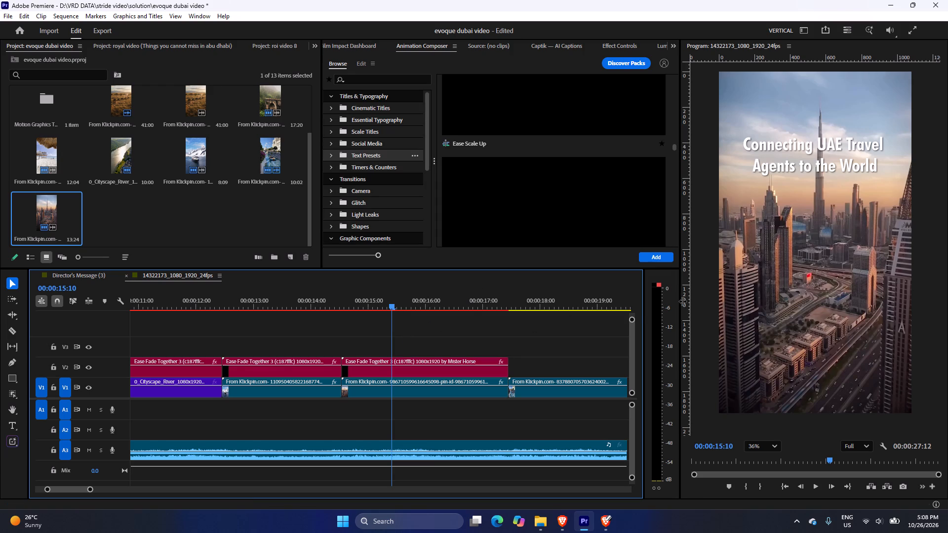
pyautogui.click(549, 360)
# Switch to the reel script in the browser and copy "Let's Build Stronger Partnerships" from the 16–18 sec row.
pyautogui.click(562, 522)
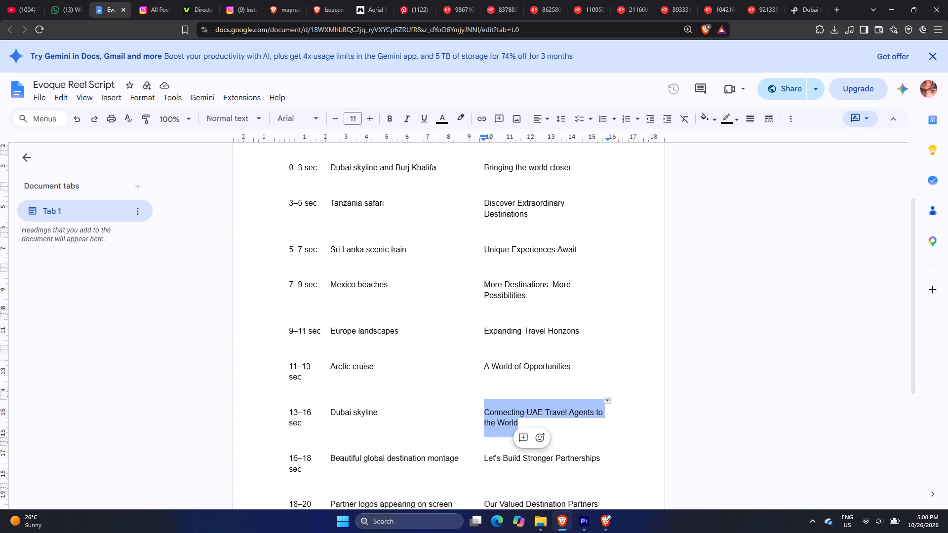
pyautogui.click(643, 371)
pyautogui.scroll(-2, 640, 377)
pyautogui.moveTo(484, 358); pyautogui.dragTo(595, 358)
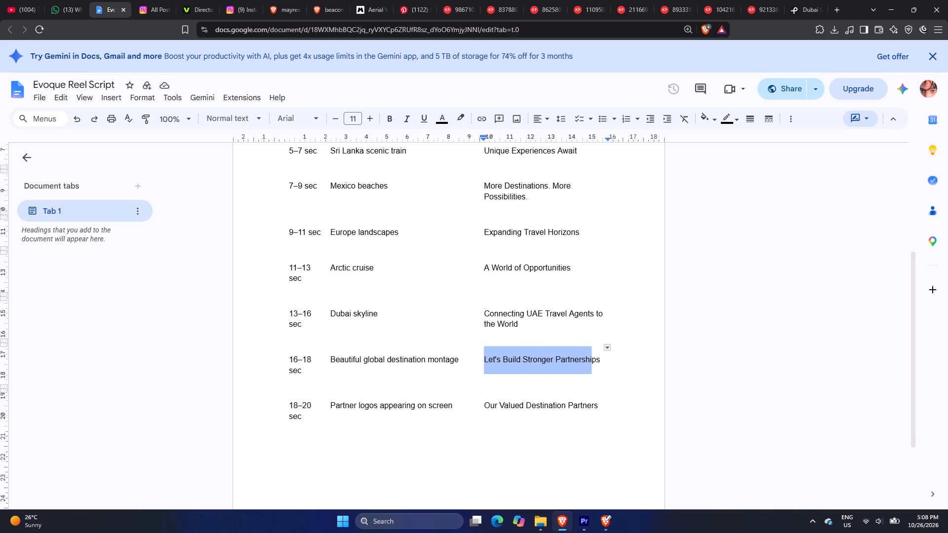
pyautogui.moveTo(595, 358); pyautogui.dragTo(600, 358)
pyautogui.hotkey('ctrl', 'c')
# Back in Premiere, duplicate the "Connecting UAE Travel Agents to the World" title so the copy starts with the boat canal clip.
pyautogui.click(576, 522)
pyautogui.scroll(-9, 514, 331)
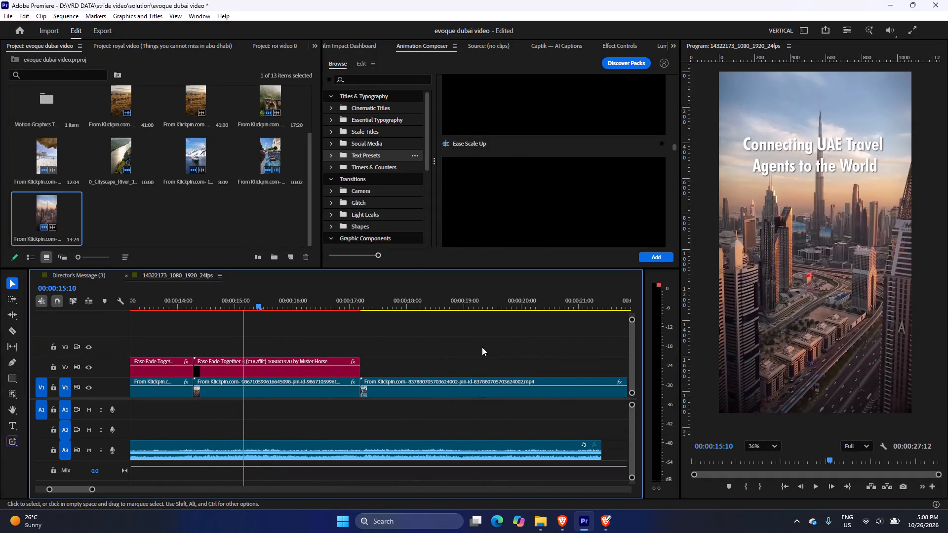
pyautogui.scroll(-1, 482, 347)
pyautogui.click(309, 370)
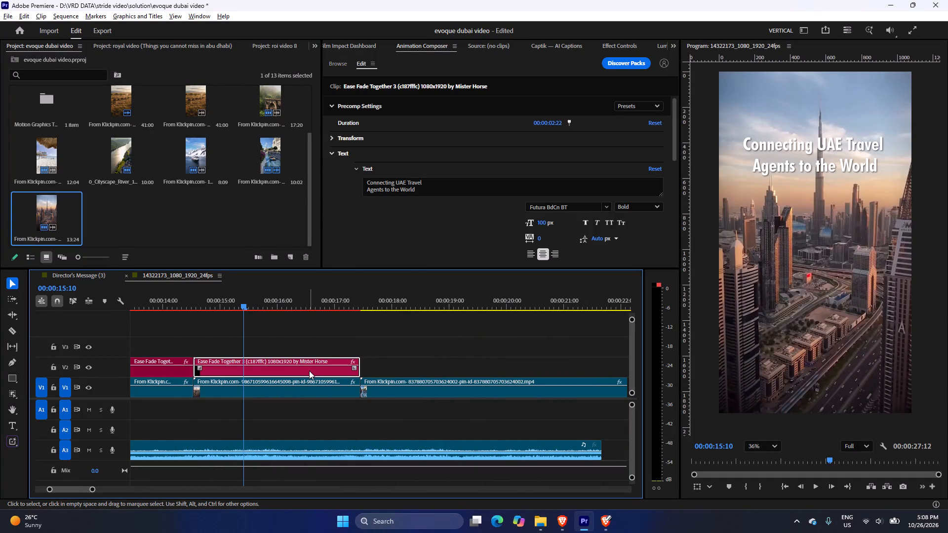
pyautogui.keyDown('alt'); pyautogui.moveTo(309, 371); pyautogui.dragTo(473, 370); pyautogui.keyUp('alt')
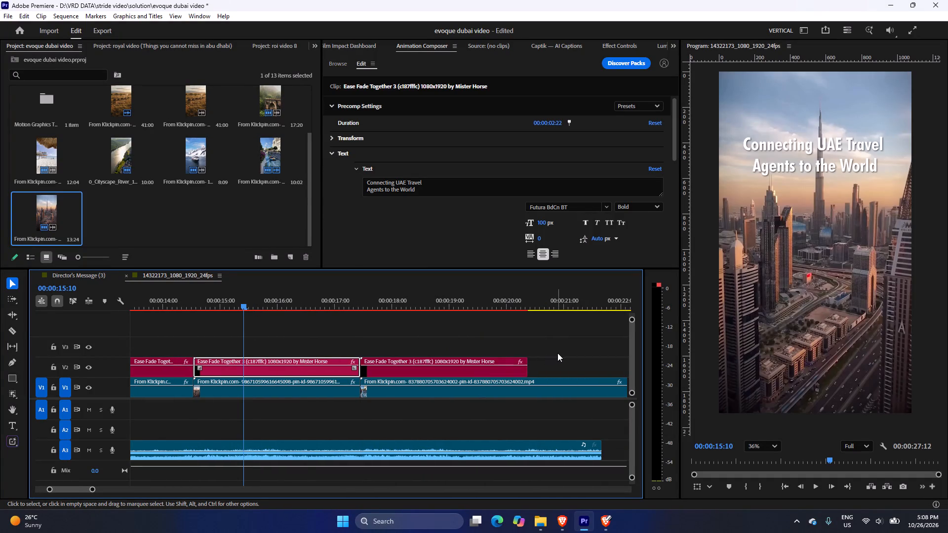
# Replace the canal title's text with the copied "Let's Build Stronger Partnerships", putting "Partnerships" on its own line.
pyautogui.moveTo(391, 301); pyautogui.dragTo(417, 303)
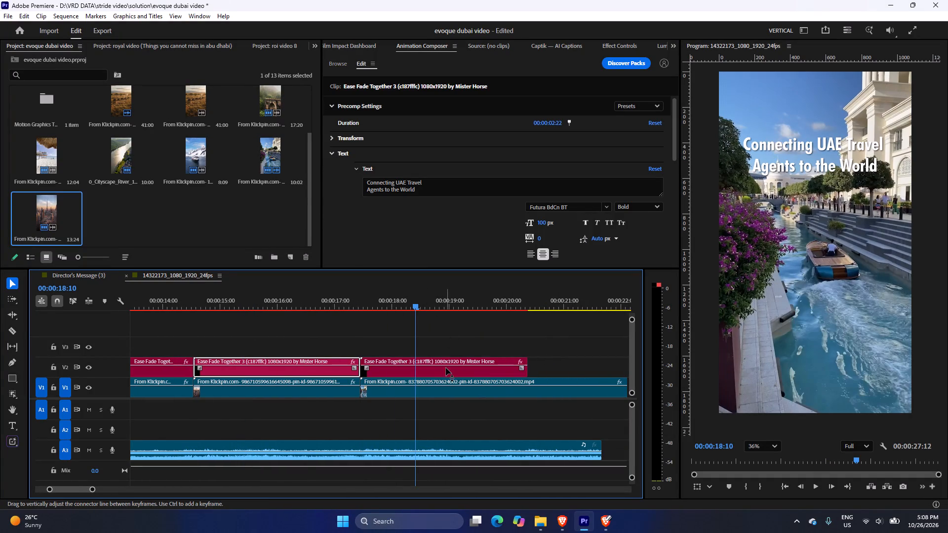
pyautogui.click(446, 368)
pyautogui.moveTo(421, 188); pyautogui.dragTo(320, 172)
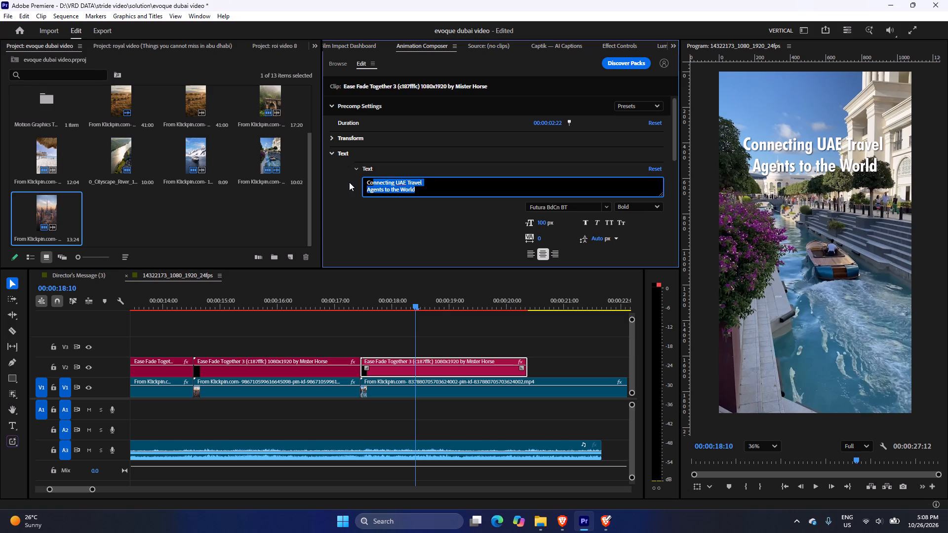
pyautogui.hotkey('ctrl', 'v')
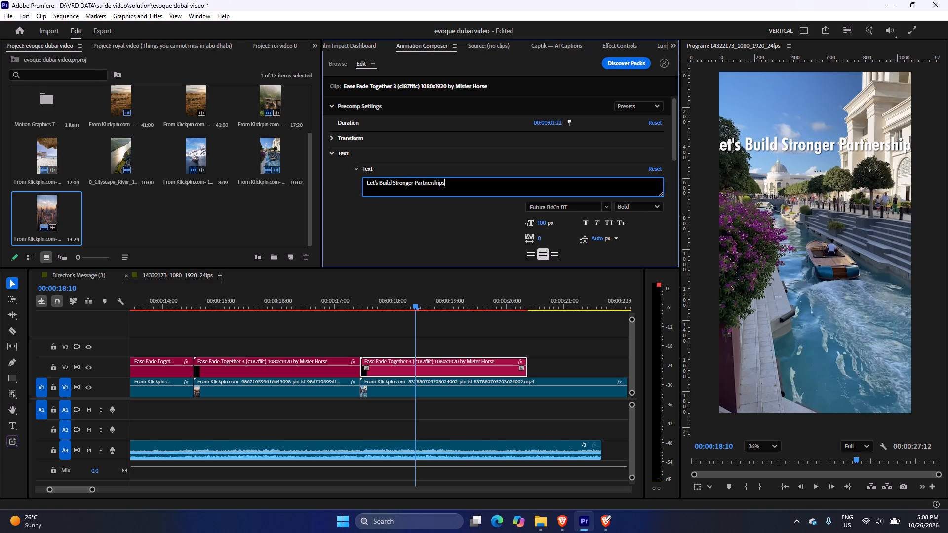
pyautogui.click(414, 181)
pyautogui.hotkey('shift', 'Return')
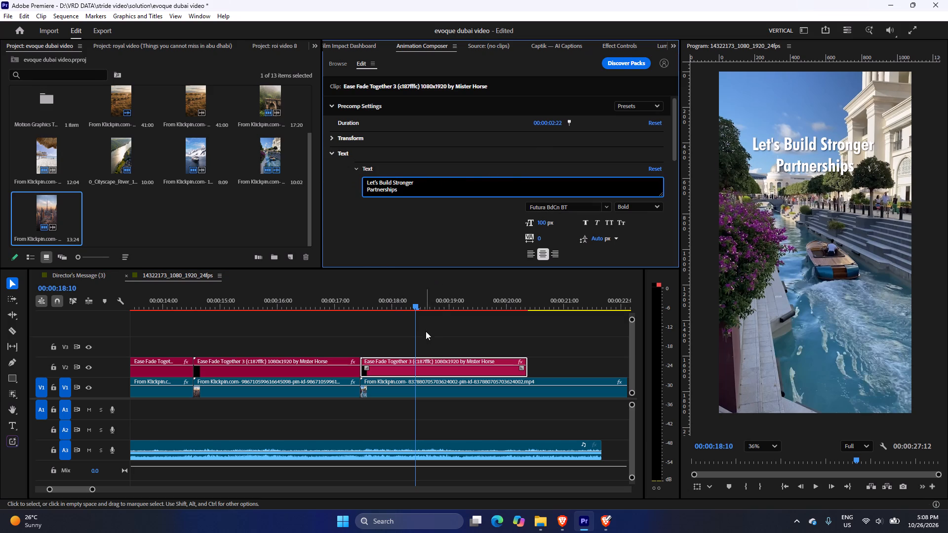
# Scrub the skyline and canal titles, and play the sequence from the start to check the title animations and timing against the clips.
pyautogui.click(434, 342)
pyautogui.moveTo(417, 304); pyautogui.dragTo(414, 294)
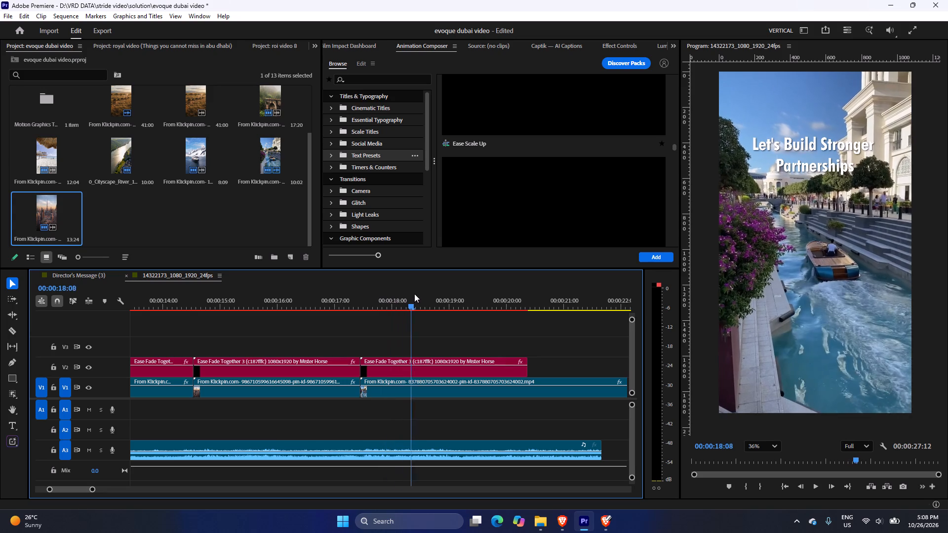
pyautogui.moveTo(414, 294); pyautogui.dragTo(524, 287)
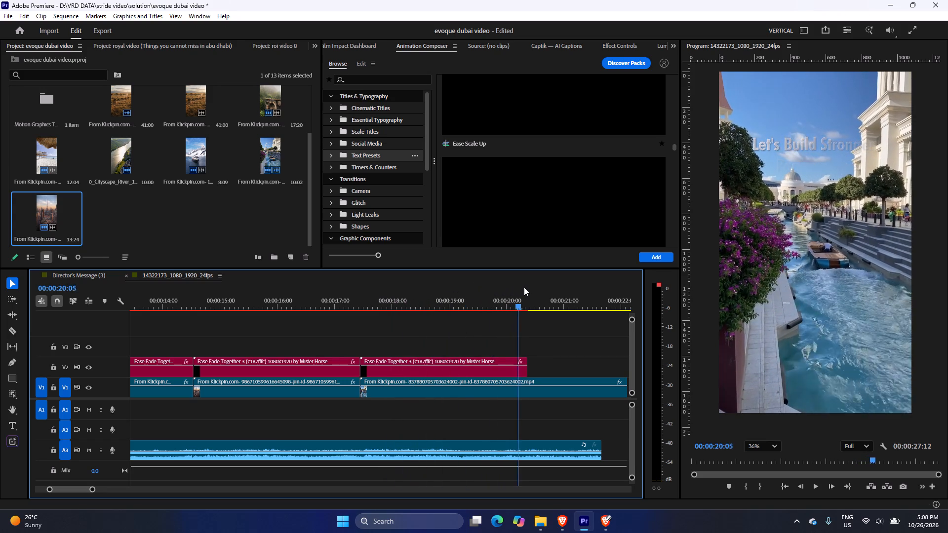
pyautogui.moveTo(524, 287); pyautogui.dragTo(251, 303)
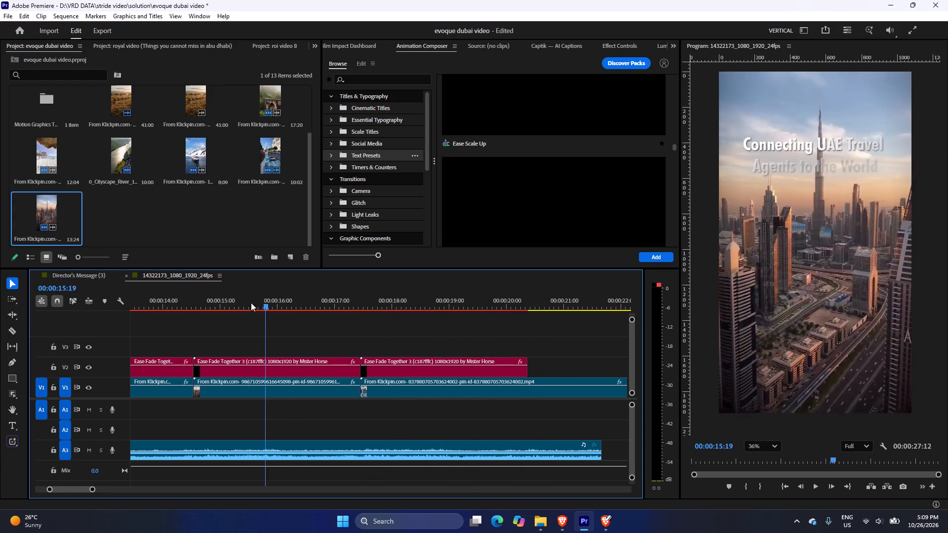
pyautogui.moveTo(251, 303); pyautogui.dragTo(255, 300)
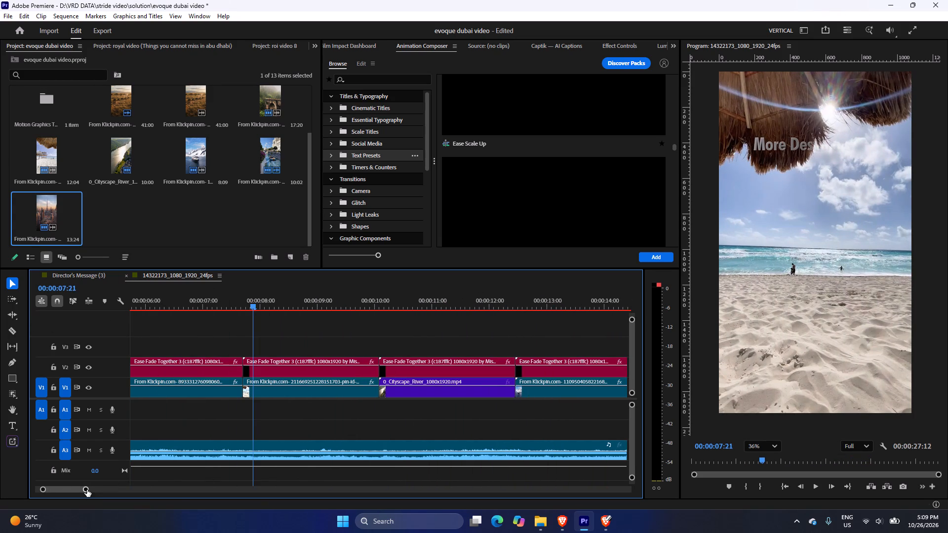
pyautogui.moveTo(85, 489); pyautogui.dragTo(196, 483)
pyautogui.click(319, 360)
pyautogui.moveTo(163, 299); pyautogui.dragTo(159, 297)
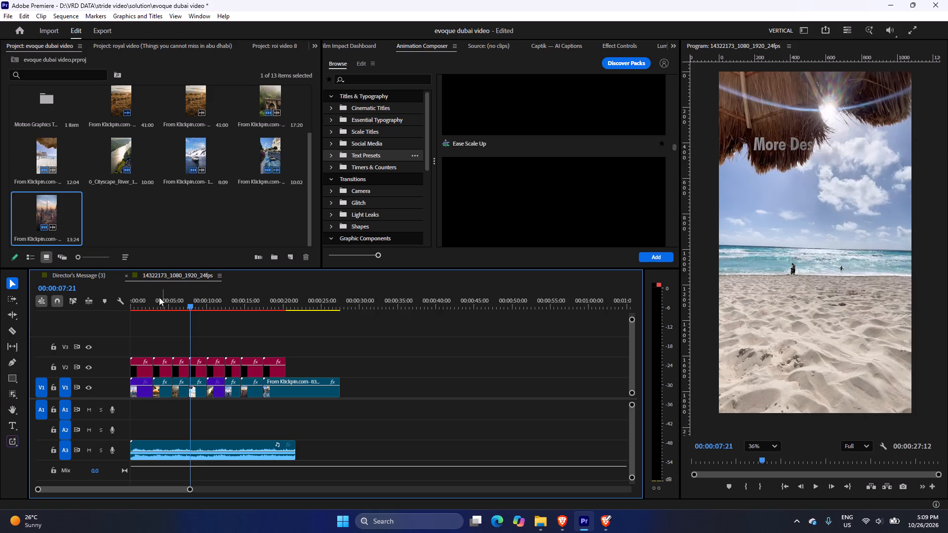
pyautogui.moveTo(159, 297); pyautogui.dragTo(117, 304)
pyautogui.press('space')
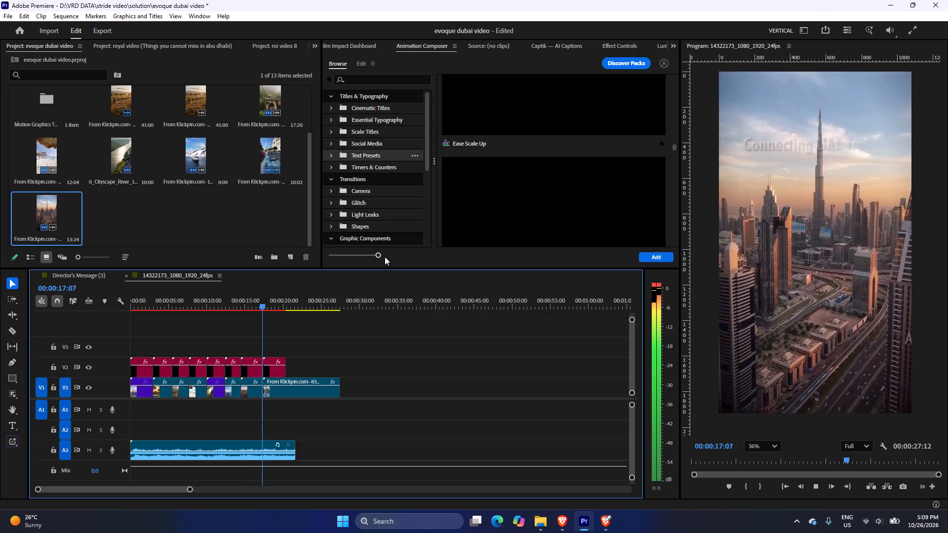
pyautogui.press('space')
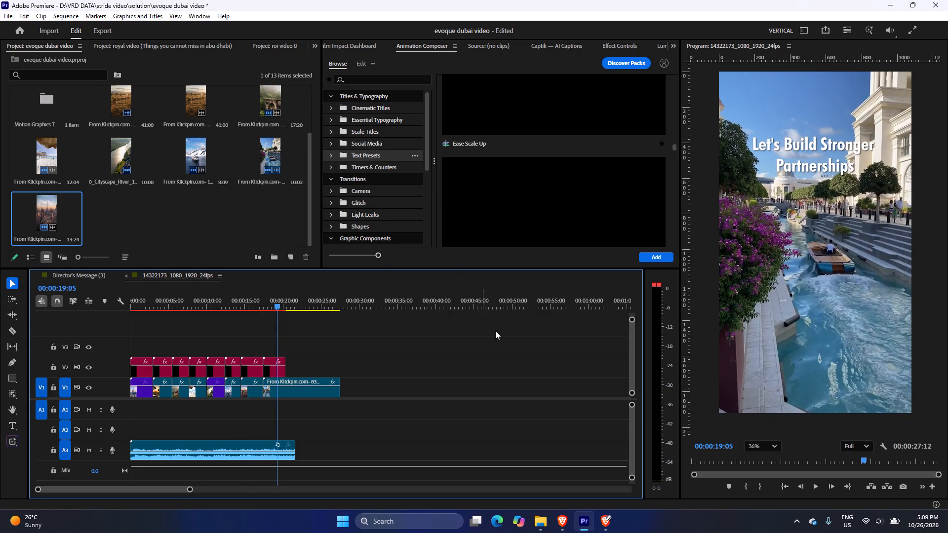
# Switch to File Explorer and open the Downloads folder to look through its files.
pyautogui.click(546, 522)
pyautogui.click(29, 154)
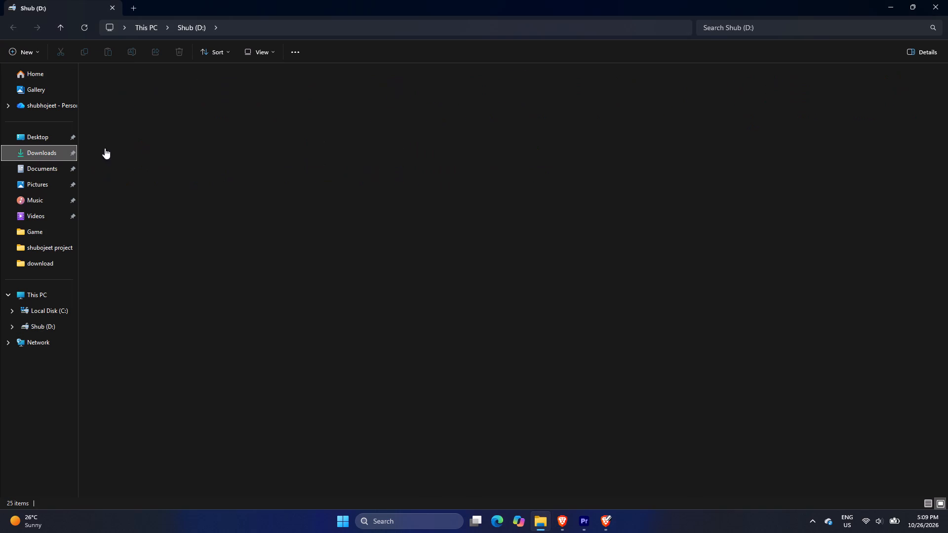
pyautogui.click(437, 256)
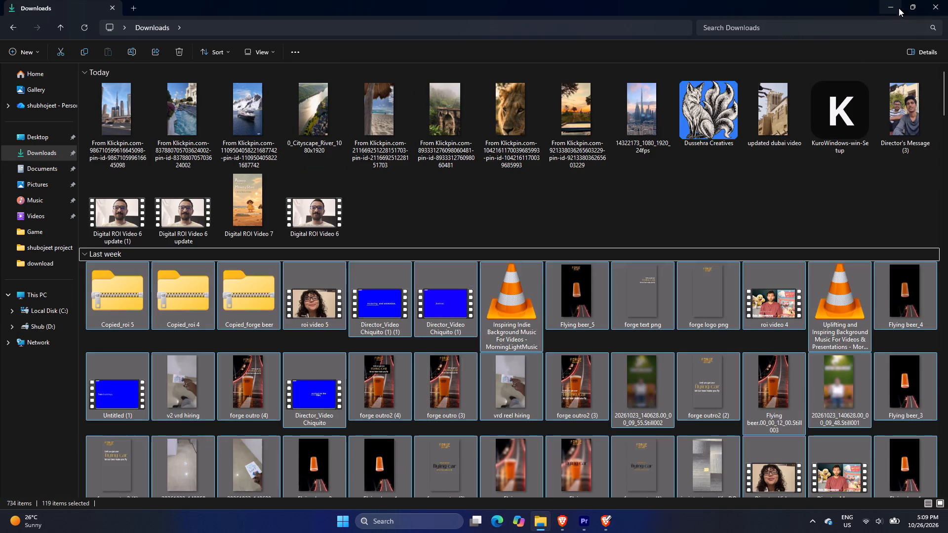
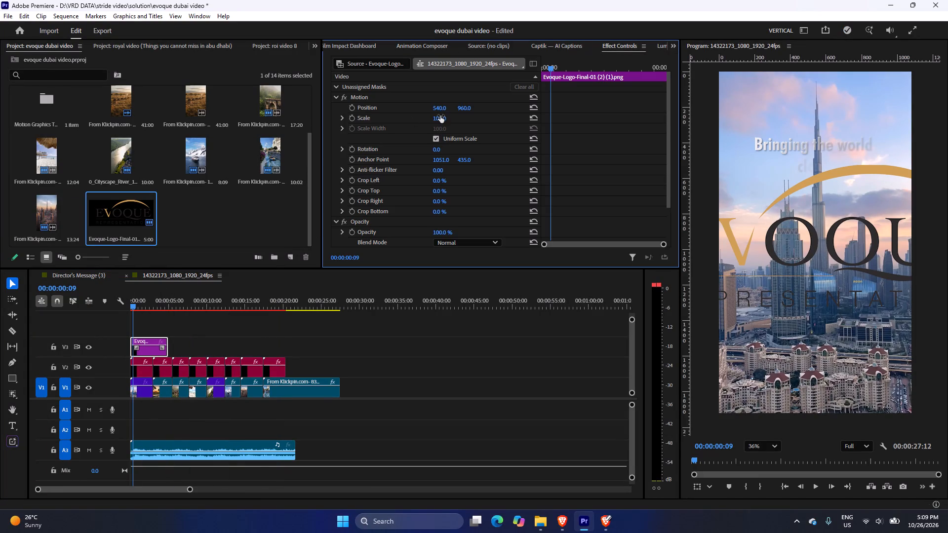
# Scale the Evoque logo over the opening skyline clip to 16 and place it in the frame's upper-right corner at position 884, 109.
pyautogui.moveTo(441, 117); pyautogui.dragTo(400, 117)
pyautogui.moveTo(441, 107); pyautogui.dragTo(508, 106)
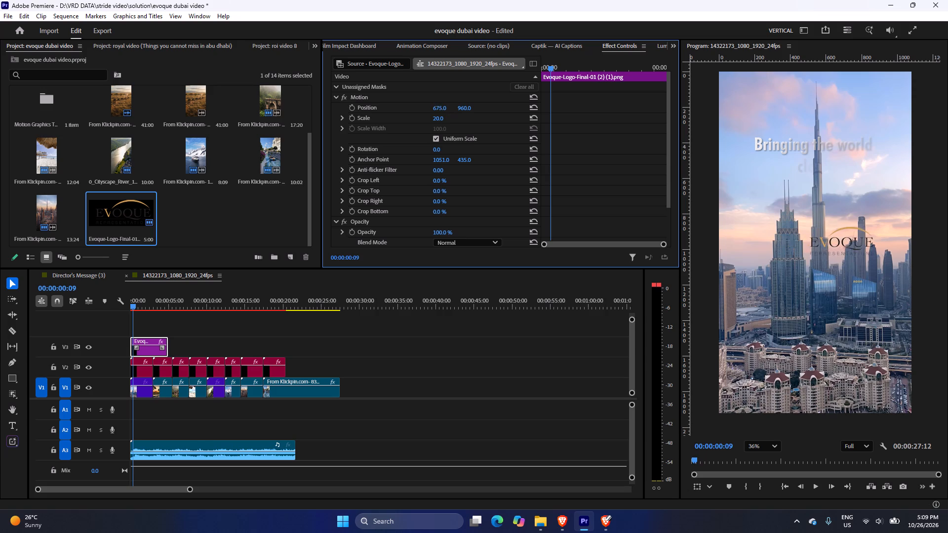
pyautogui.moveTo(508, 106); pyautogui.dragTo(590, 107)
pyautogui.moveTo(471, 108); pyautogui.dragTo(237, 130)
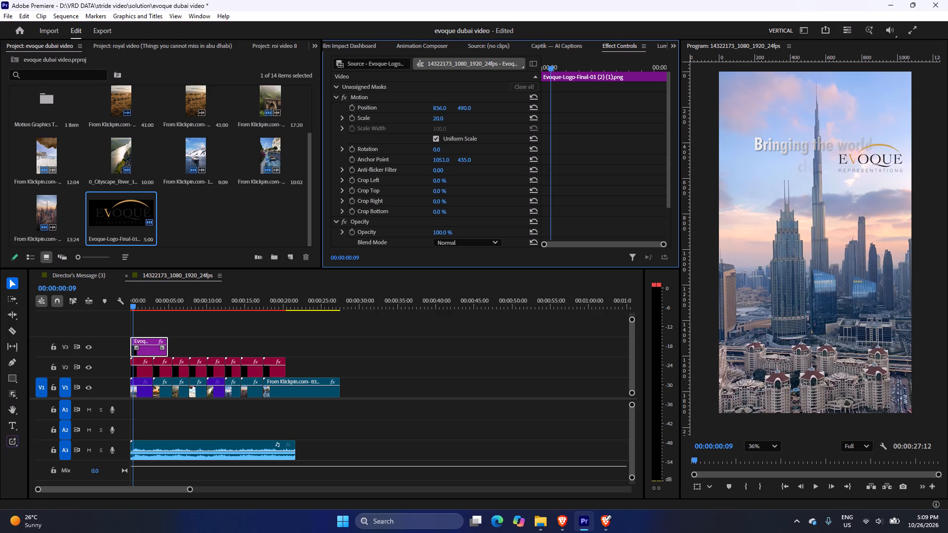
pyautogui.moveTo(237, 130); pyautogui.dragTo(51, 157)
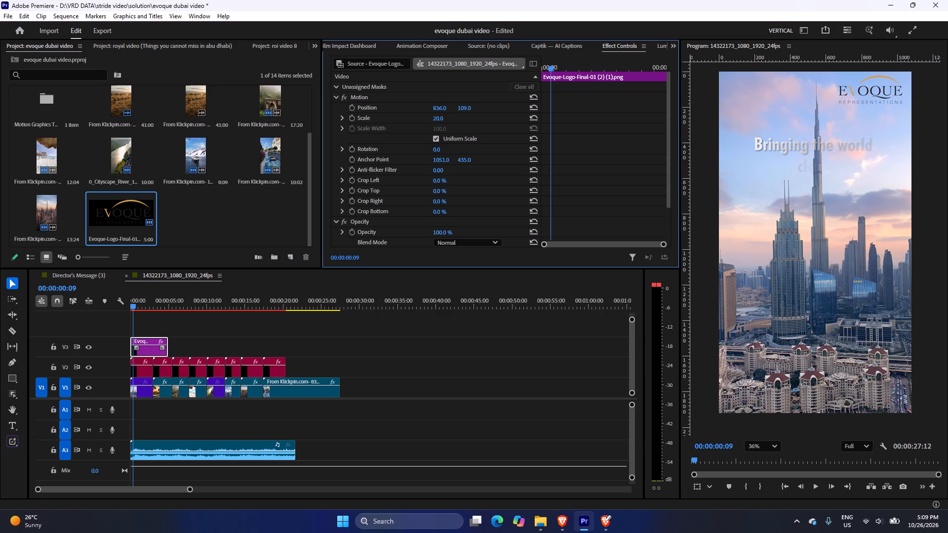
pyautogui.click(441, 116)
pyautogui.moveTo(441, 107); pyautogui.dragTo(442, 107)
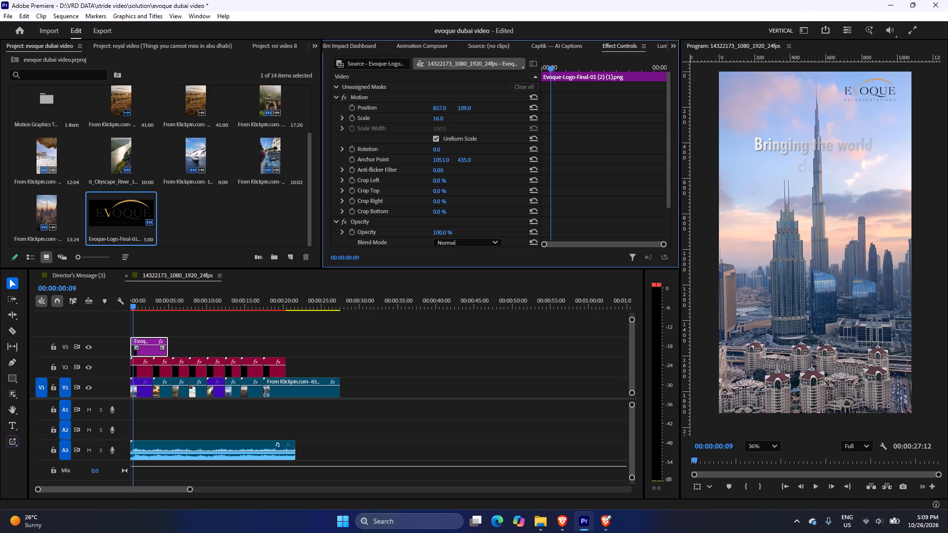
pyautogui.moveTo(442, 107); pyautogui.dragTo(463, 106)
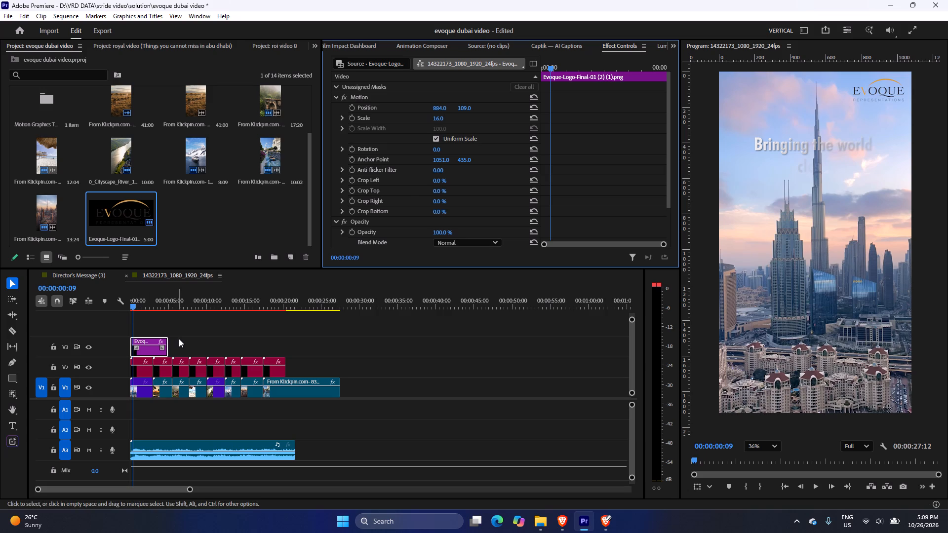
# Extend the Evoque logo clip on V3 so it ends together with the last title.
pyautogui.moveTo(174, 340); pyautogui.dragTo(291, 346)
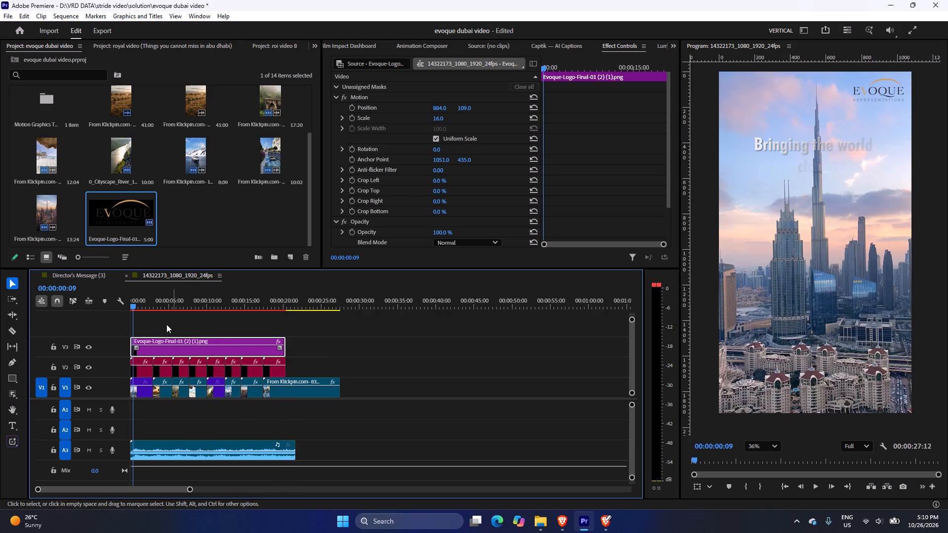
# Scrub through the sequence and play it from the start to check the logo's placement and visibility over the clips and titles.
pyautogui.moveTo(135, 302); pyautogui.dragTo(196, 314)
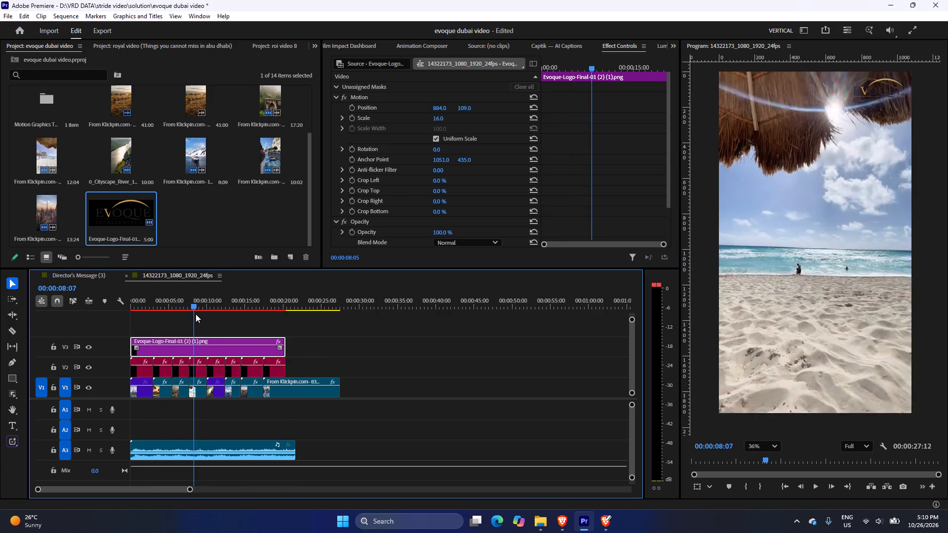
pyautogui.moveTo(196, 314); pyautogui.dragTo(265, 327)
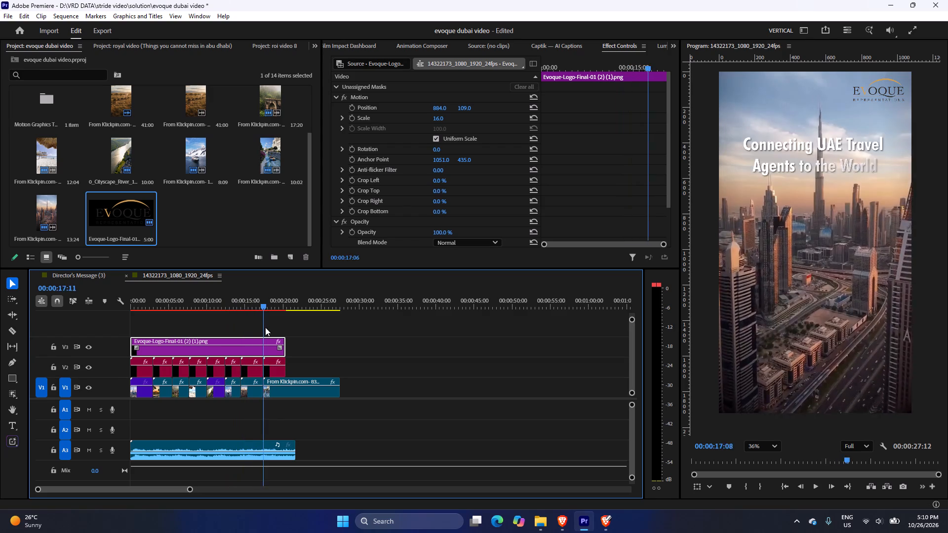
pyautogui.moveTo(265, 327); pyautogui.dragTo(353, 335)
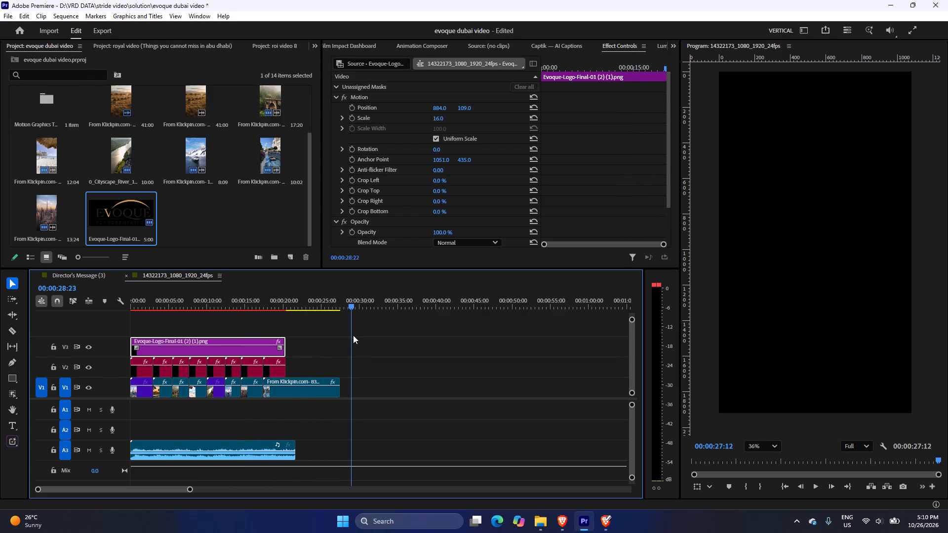
pyautogui.moveTo(353, 335); pyautogui.dragTo(64, 334)
pyautogui.click(316, 359)
pyautogui.press('space')
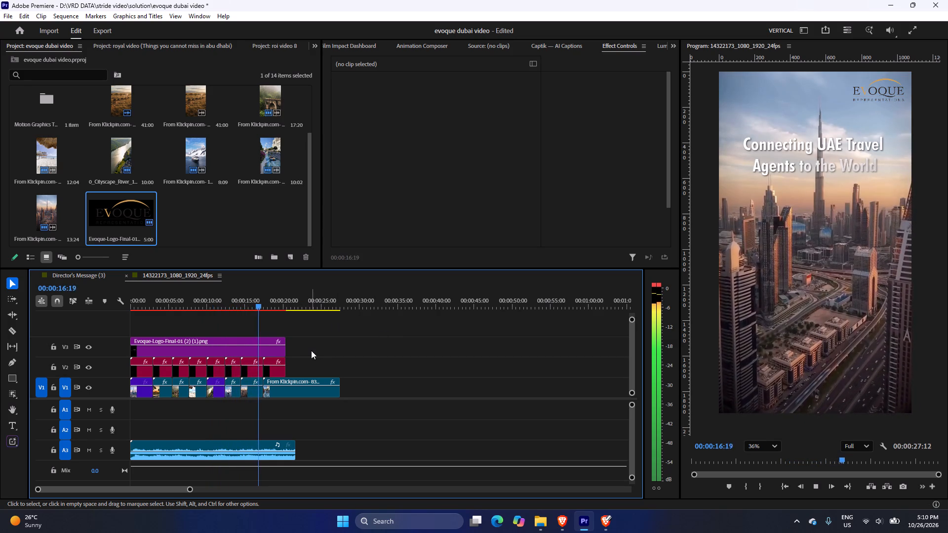
pyautogui.click(311, 350)
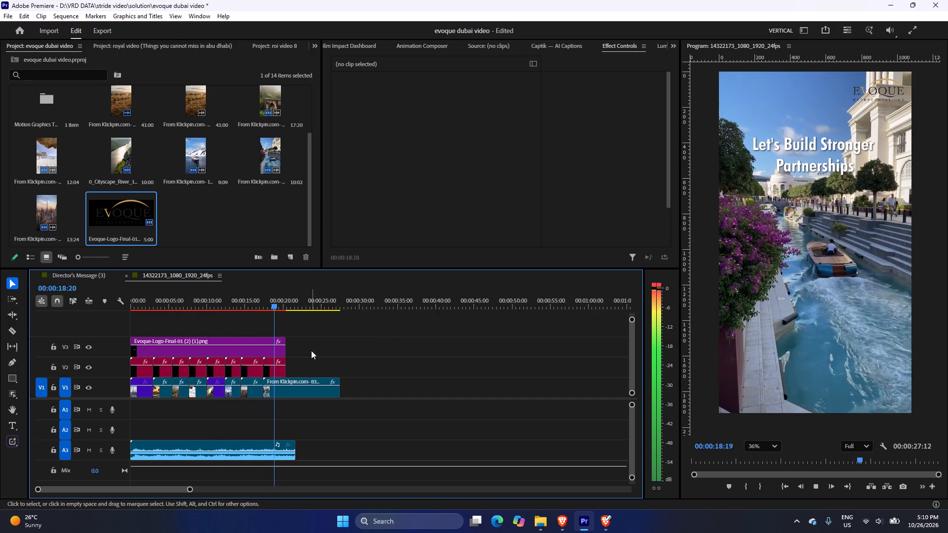
pyautogui.moveTo(281, 301); pyautogui.dragTo(276, 300)
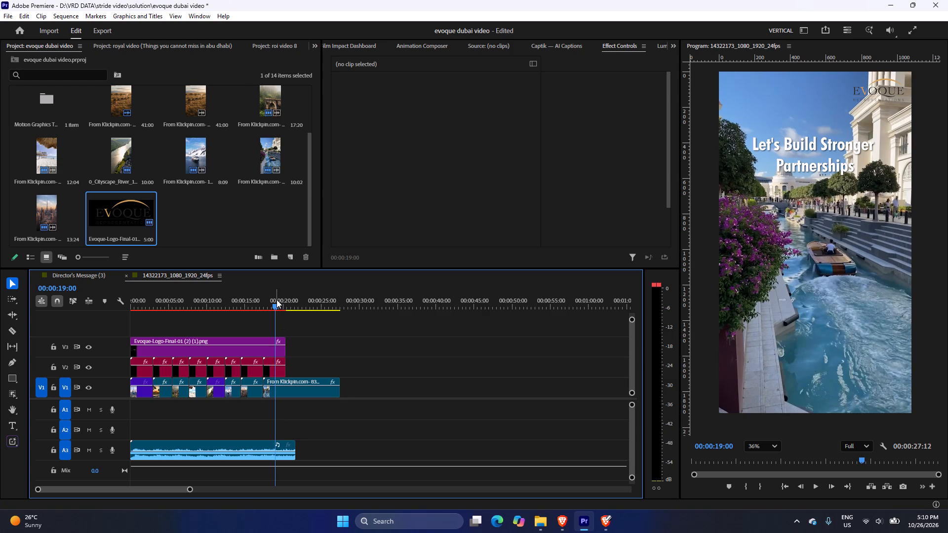
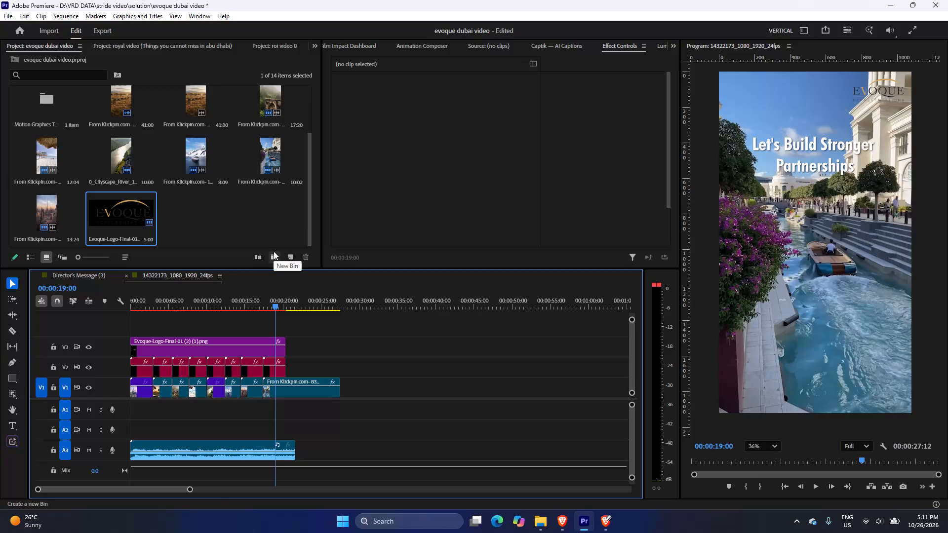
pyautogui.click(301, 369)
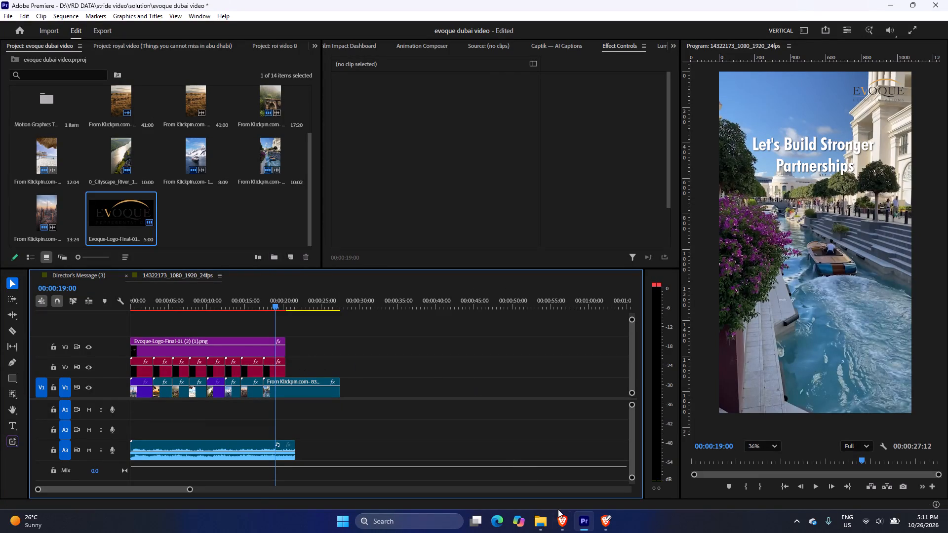
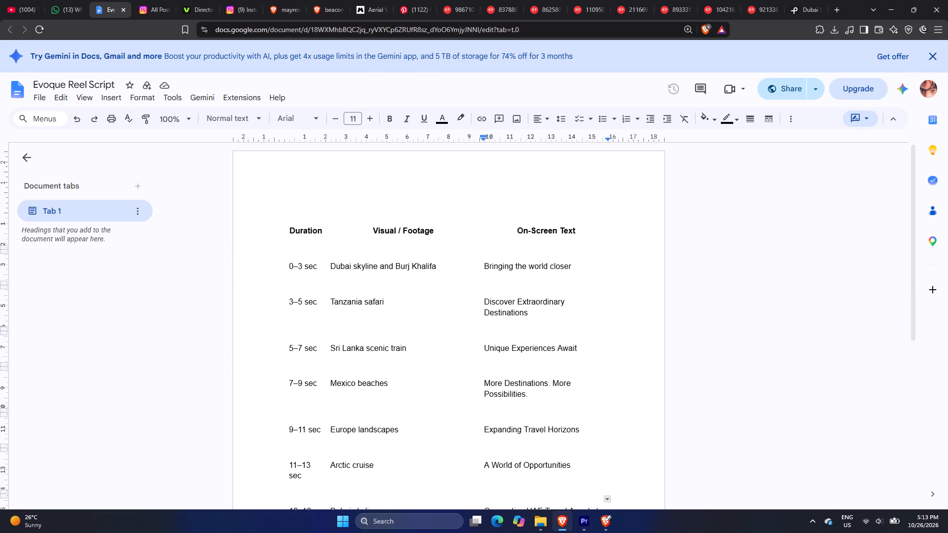
pyautogui.scroll(-5, 562, 254)
pyautogui.scroll(7, 577, 252)
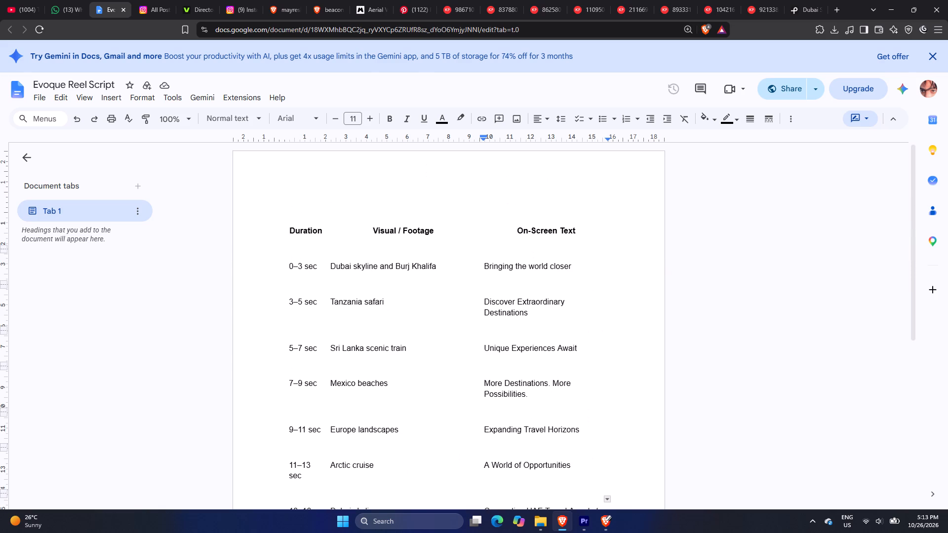
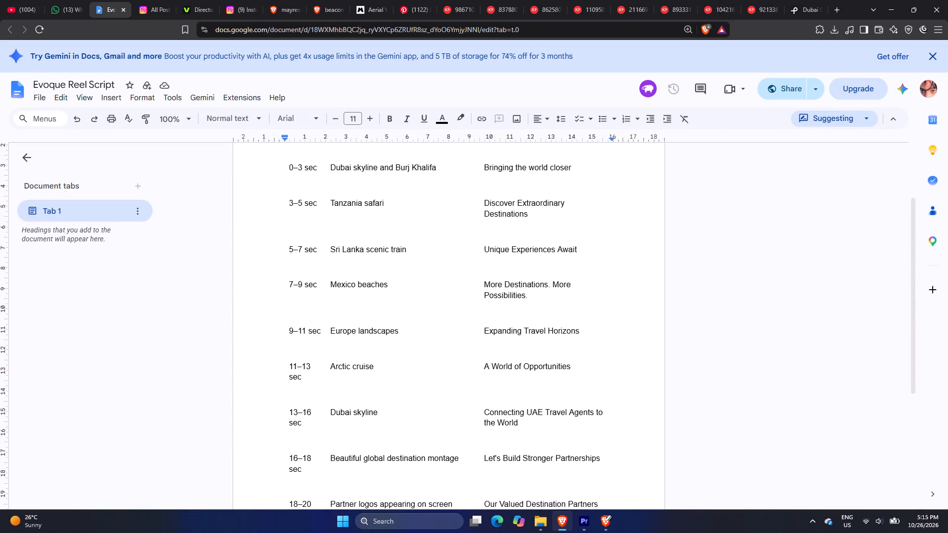
# Review the durations, footage and on-screen text listed in the Evoque Reel Script.
pyautogui.scroll(-1, 639, 327)
pyautogui.scroll(3, 623, 348)
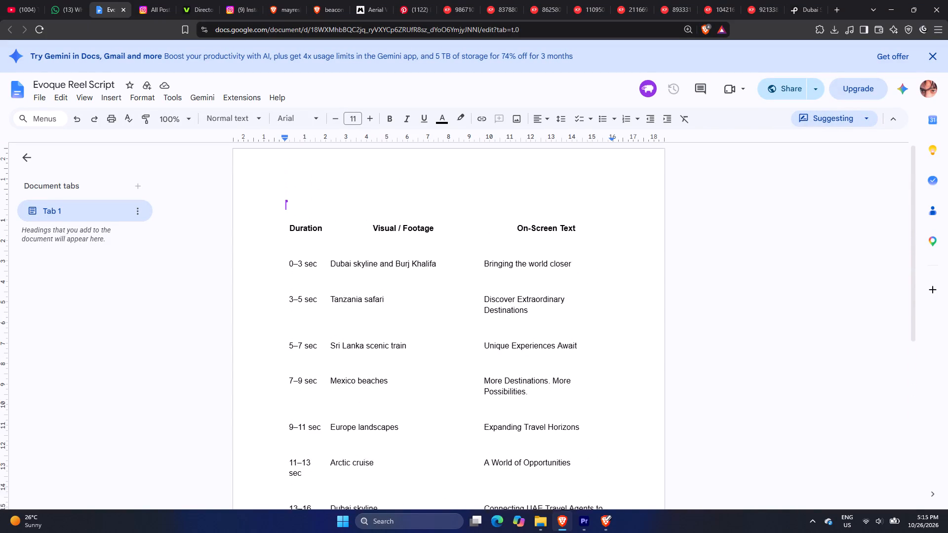
pyautogui.scroll(3, 624, 348)
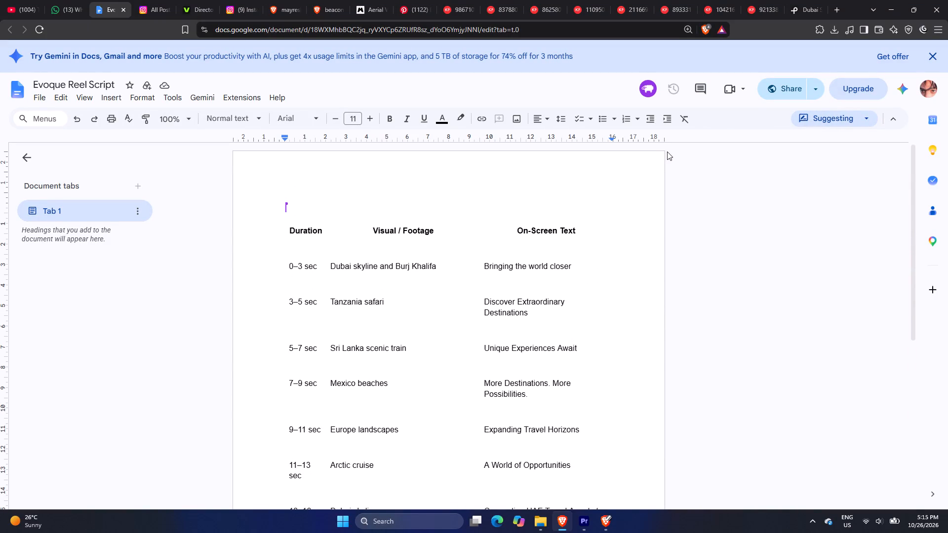
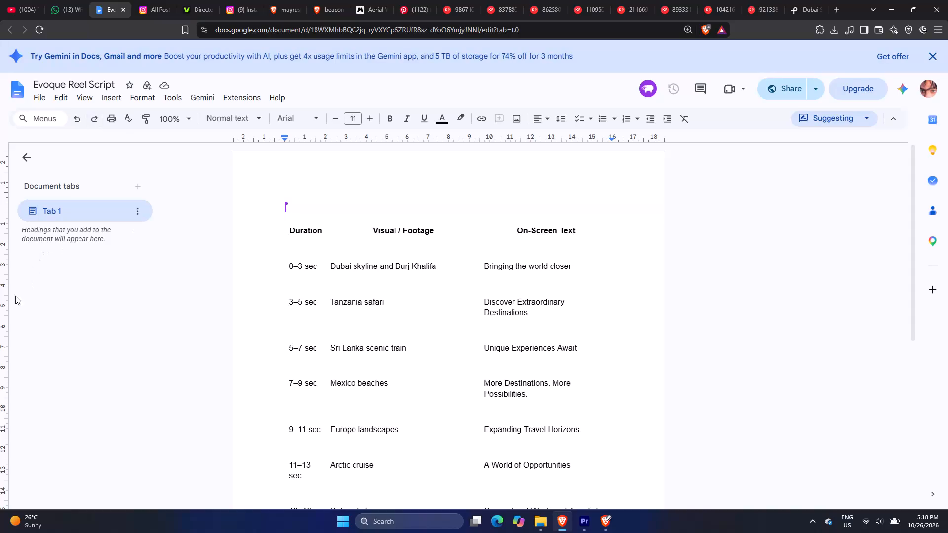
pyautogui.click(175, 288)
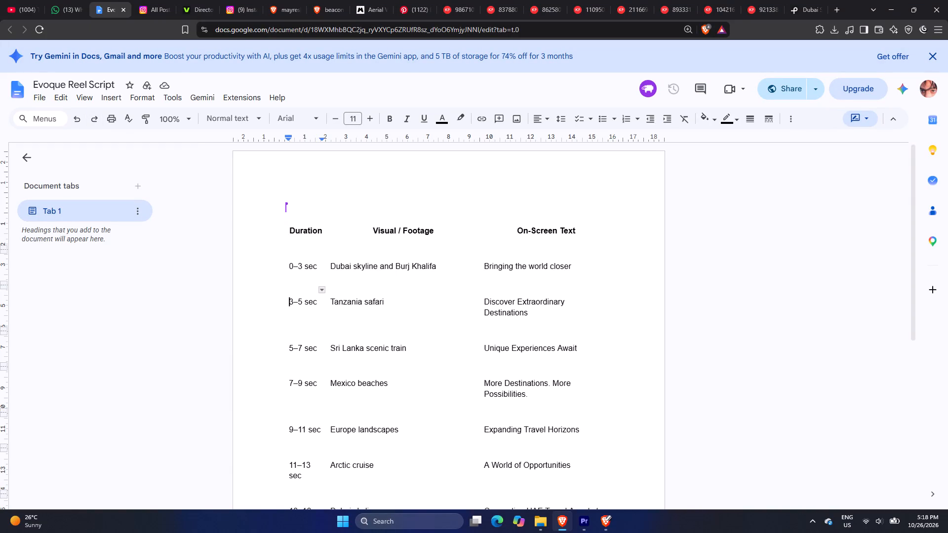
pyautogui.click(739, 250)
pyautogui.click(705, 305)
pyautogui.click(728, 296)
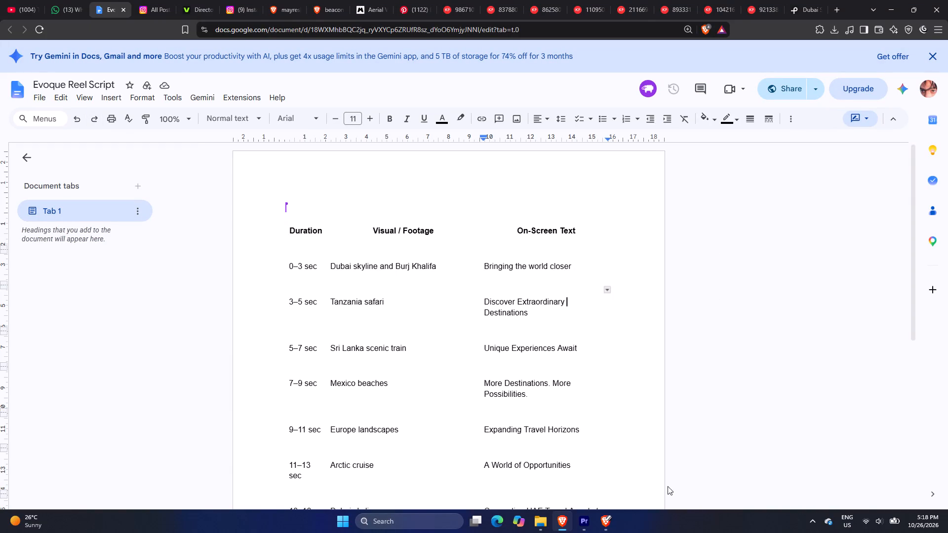
# Switch to Premiere and trim the end of the last canal clip on V1 so it ends together with the last title and logo.
pyautogui.click(584, 530)
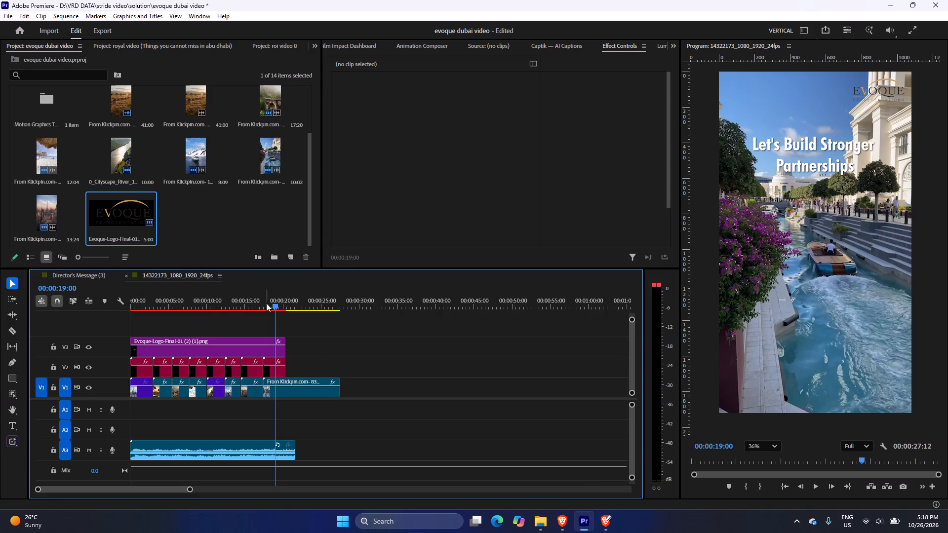
pyautogui.moveTo(268, 304); pyautogui.dragTo(299, 327)
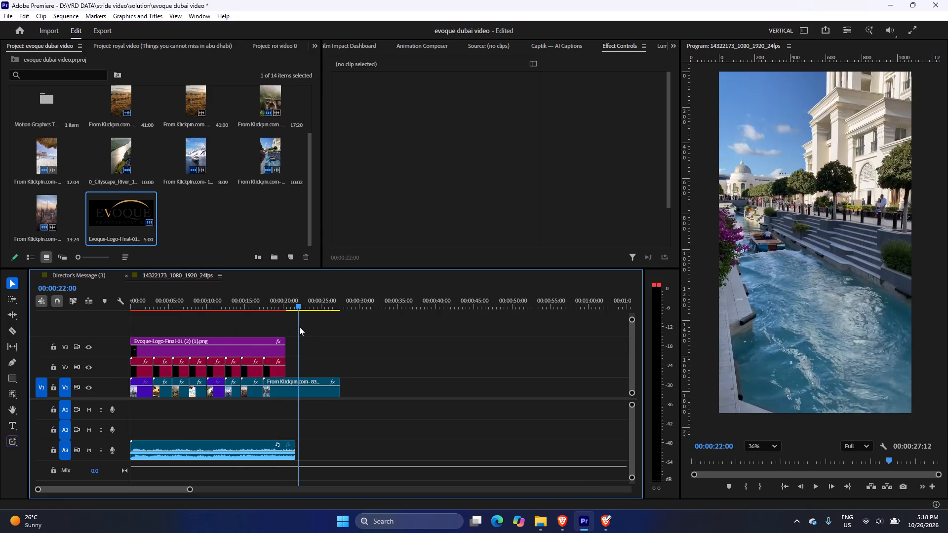
pyautogui.moveTo(299, 327); pyautogui.dragTo(279, 325)
pyautogui.press('space')
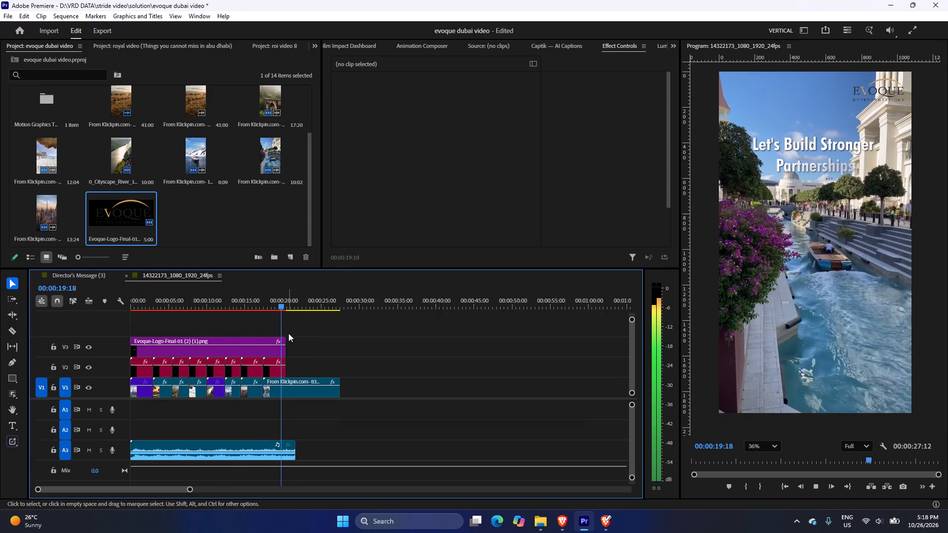
pyautogui.press('space')
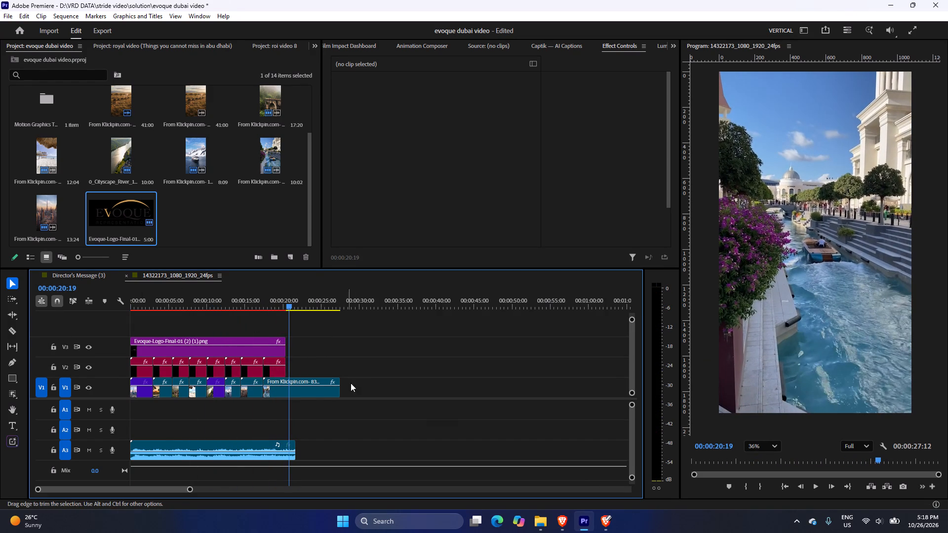
pyautogui.moveTo(348, 385); pyautogui.dragTo(341, 386)
pyautogui.moveTo(342, 385); pyautogui.dragTo(293, 385)
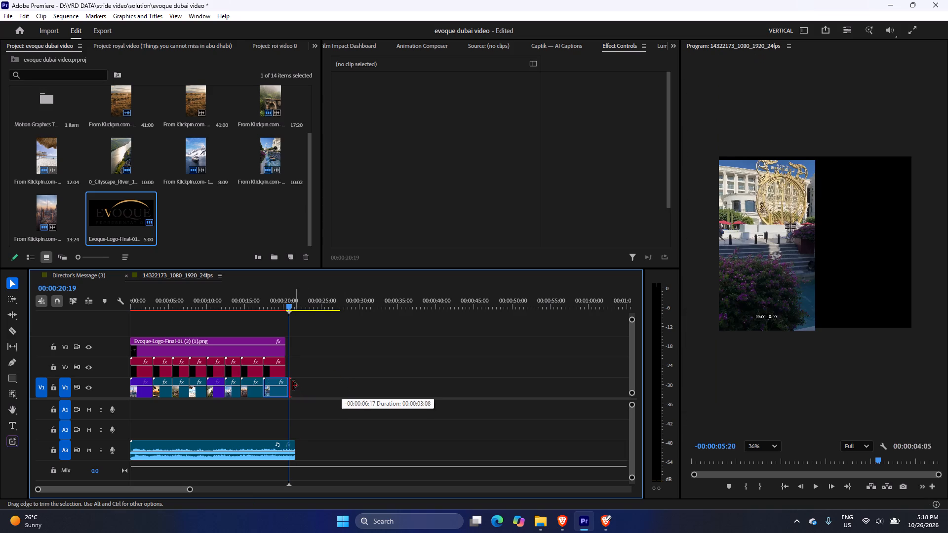
pyautogui.moveTo(293, 385); pyautogui.dragTo(285, 385)
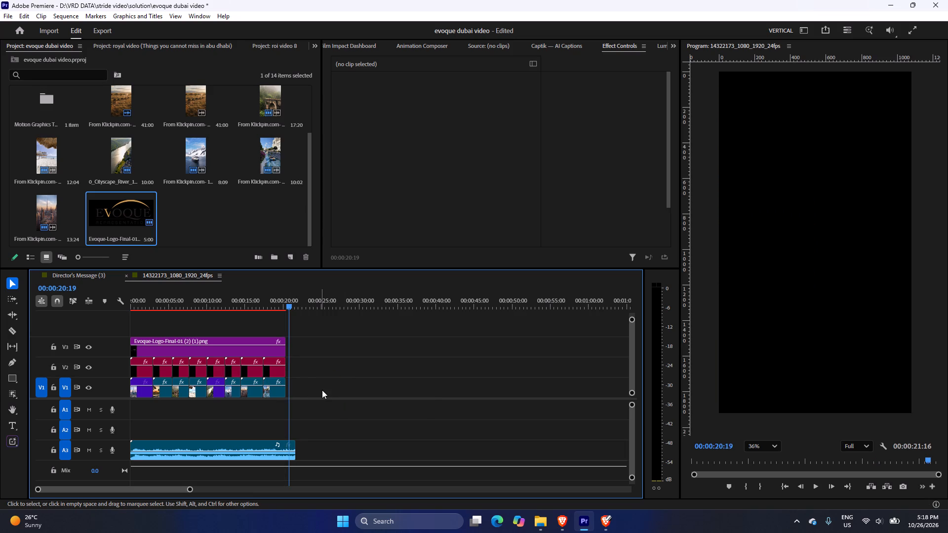
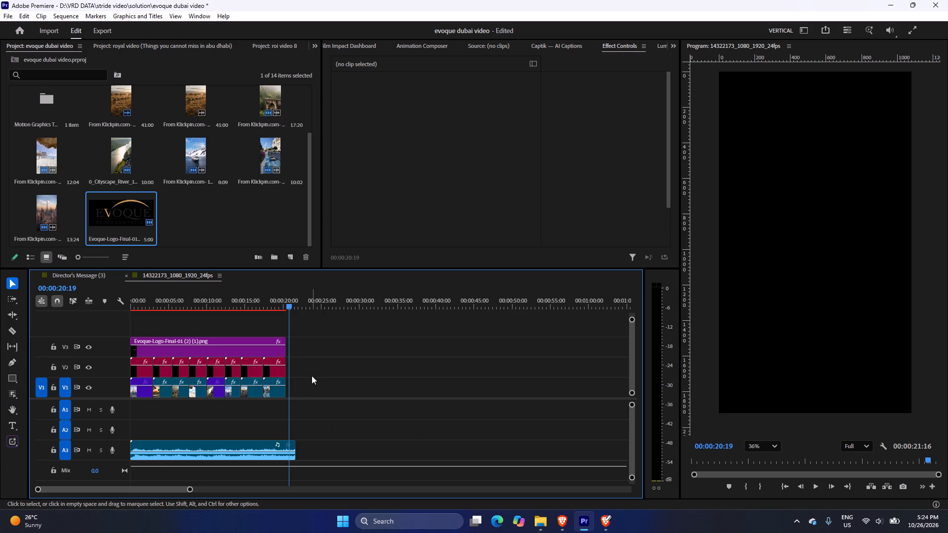
# Switch to File Explorer, clear the file selection in the Downloads folder and look through its older media files.
pyautogui.click(558, 525)
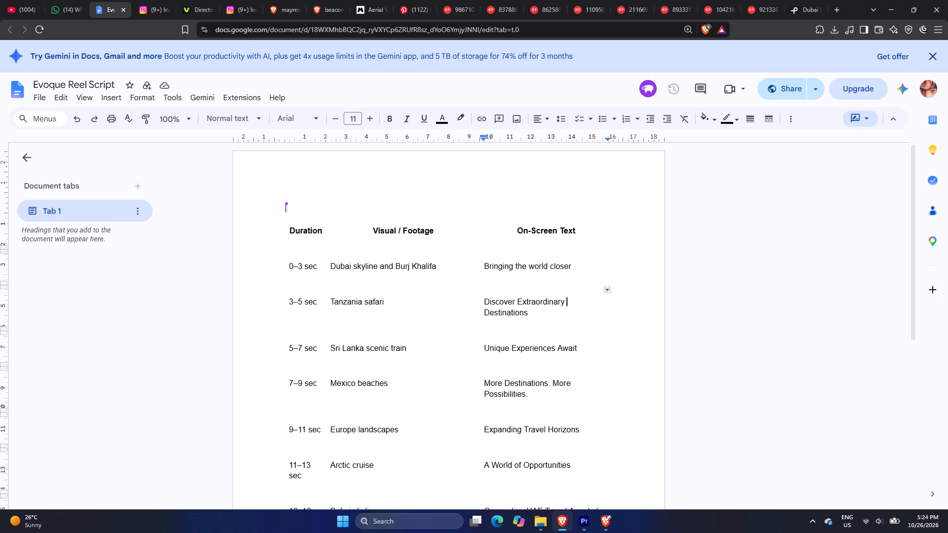
pyautogui.click(545, 522)
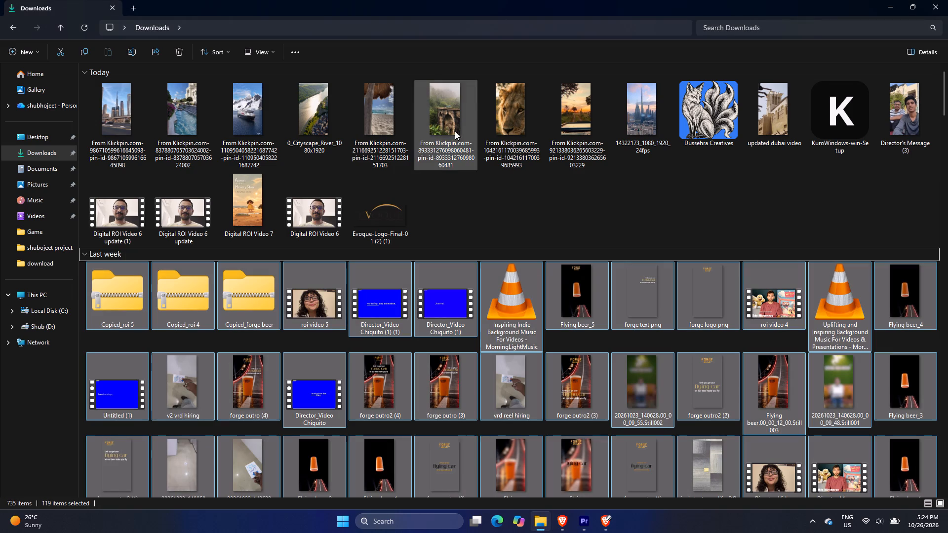
pyautogui.click(492, 225)
pyautogui.scroll(-1, 805, 227)
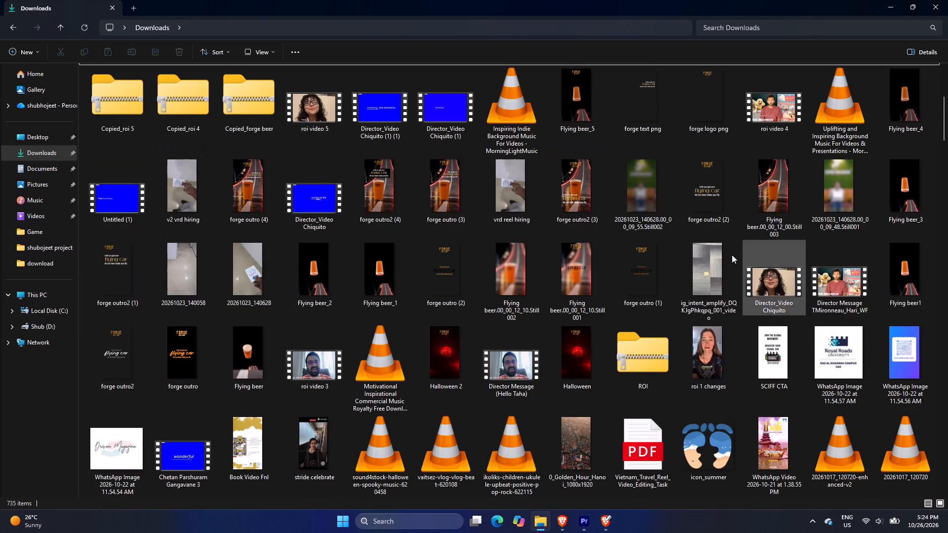
pyautogui.scroll(-1, 495, 317)
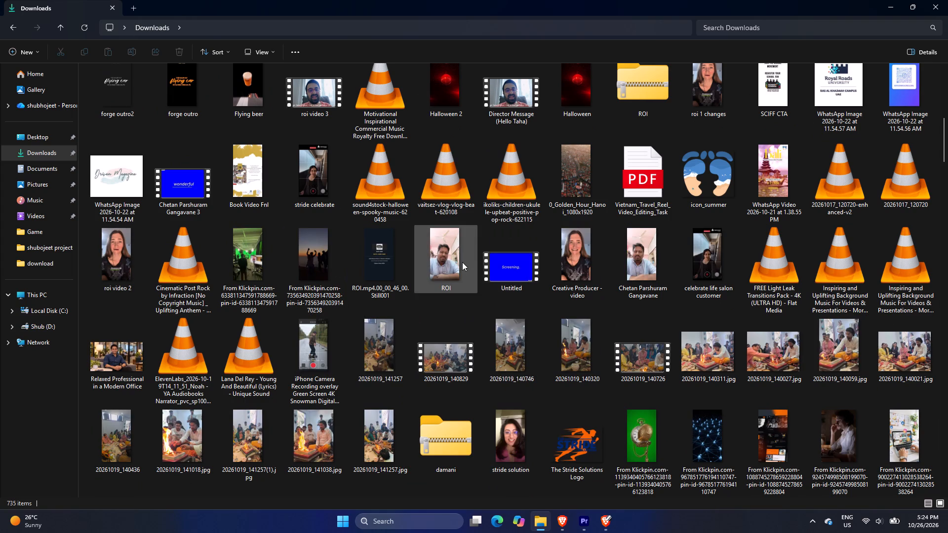
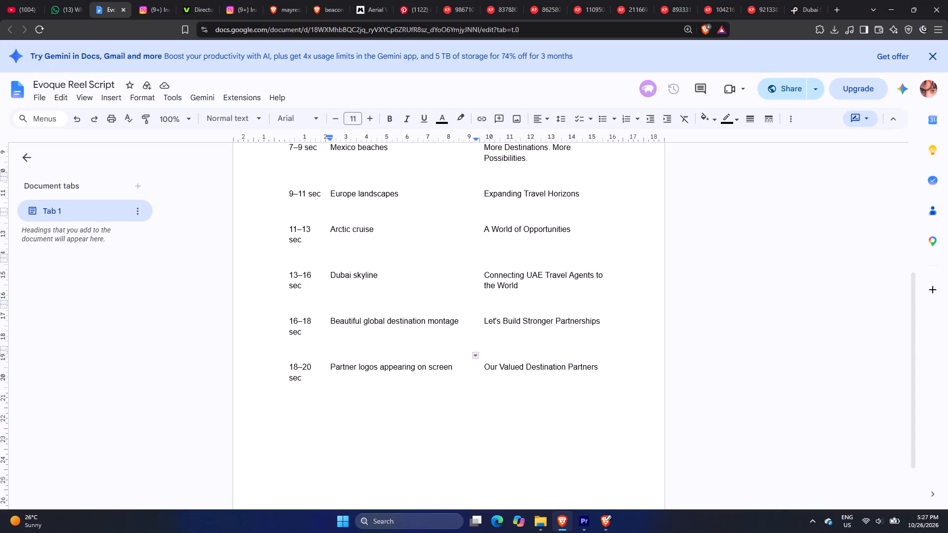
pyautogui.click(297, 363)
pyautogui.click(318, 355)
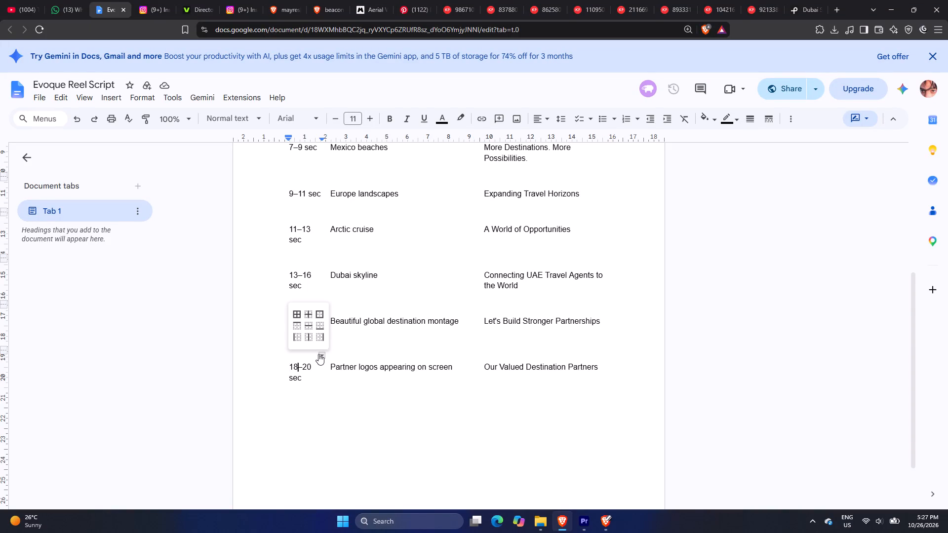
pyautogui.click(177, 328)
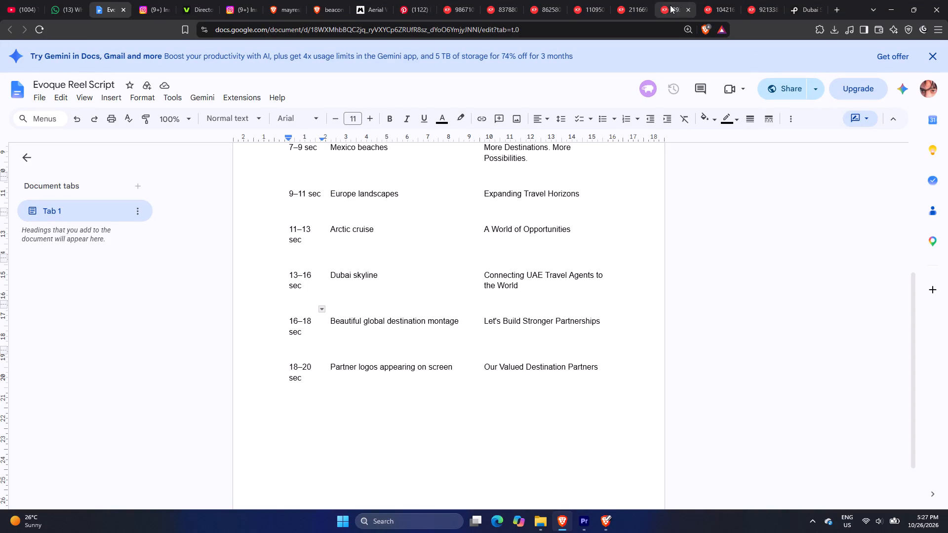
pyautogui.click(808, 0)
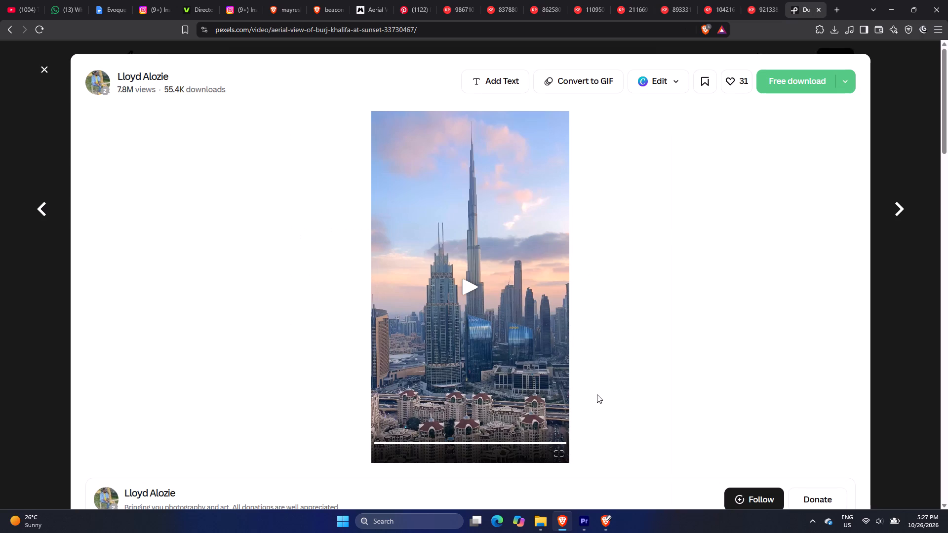
# Switch to Premiere, open the export settings for the vertical sequence and name the output file "evoque video".
pyautogui.click(578, 520)
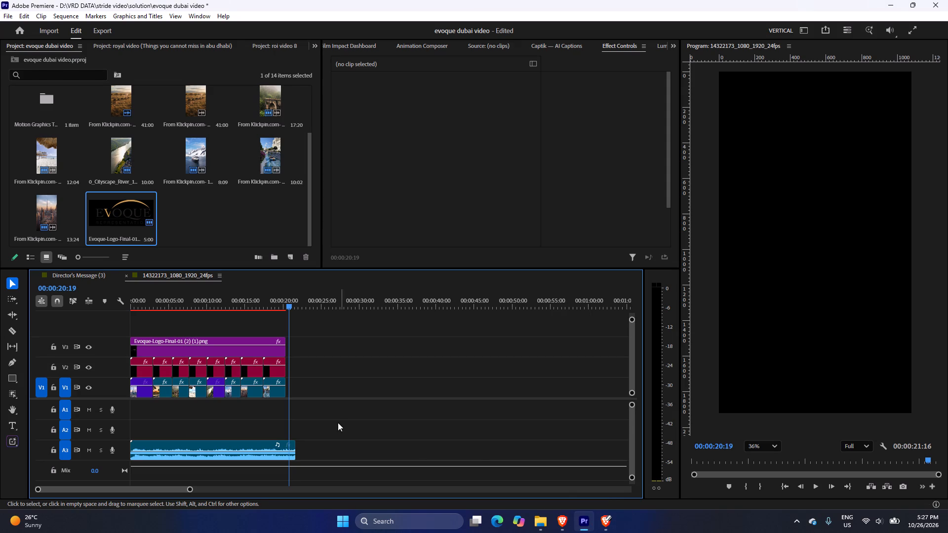
pyautogui.click(323, 382)
pyautogui.moveTo(285, 299); pyautogui.dragTo(266, 296)
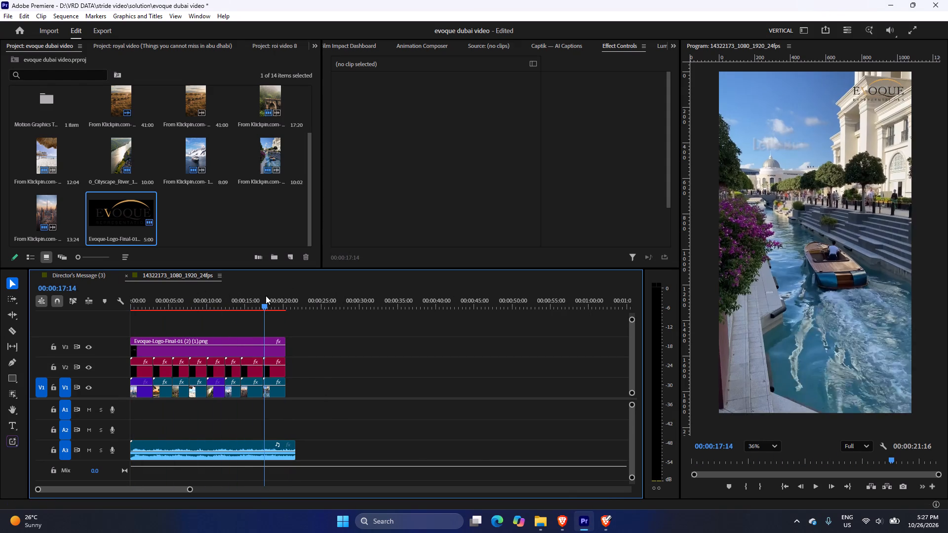
pyautogui.moveTo(266, 296); pyautogui.dragTo(266, 296)
pyautogui.click(104, 29)
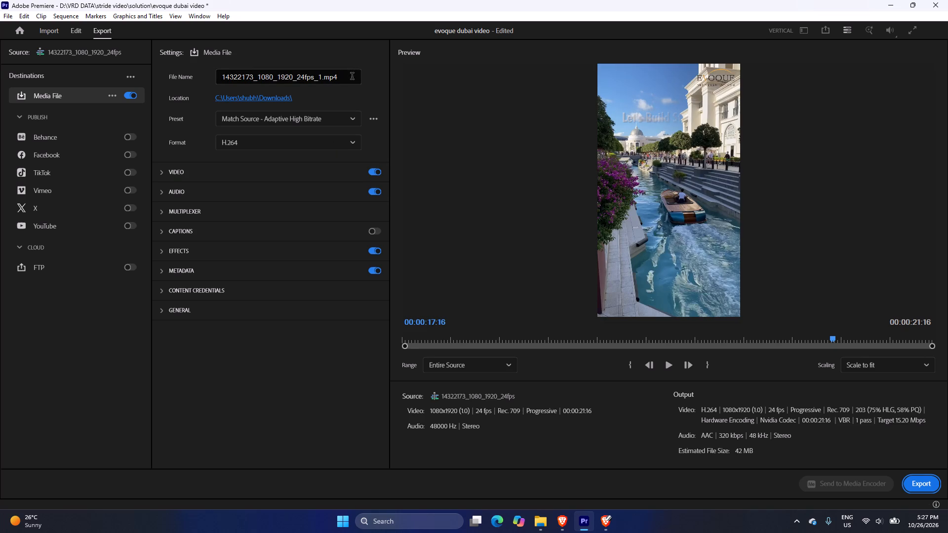
pyautogui.moveTo(352, 77); pyautogui.dragTo(103, 113)
pyautogui.press('BackSpace')
pyautogui.write('evoque video')
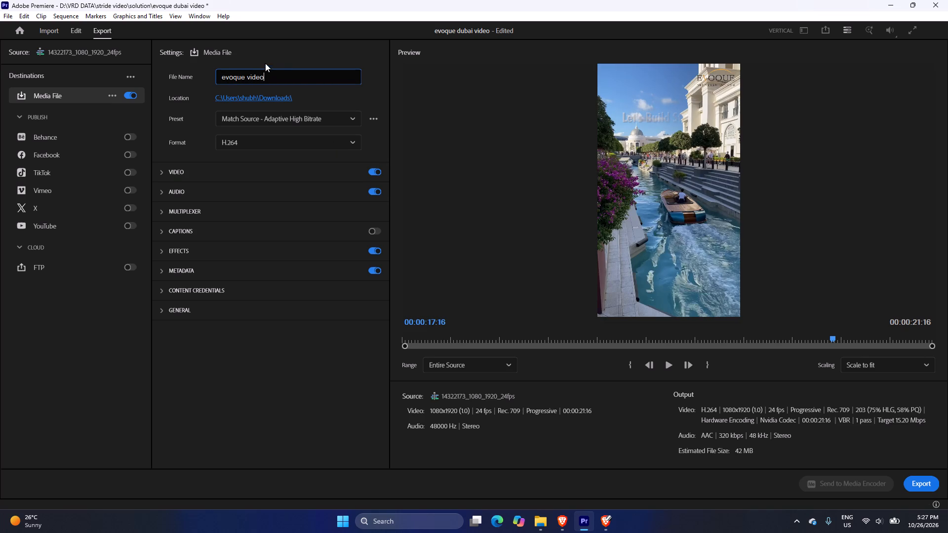
pyautogui.press('space')
pyautogui.click(273, 62)
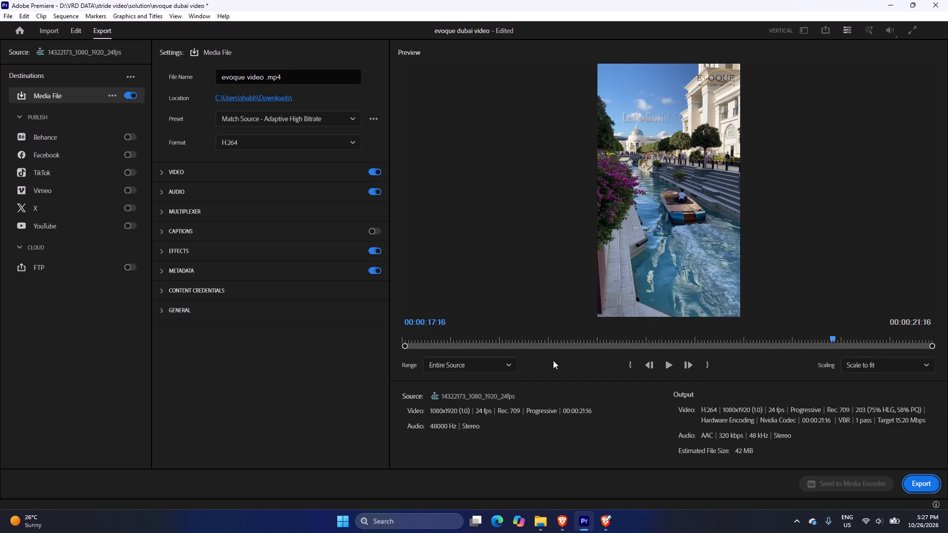
# Skim the export preview from the opening to the closing frames and export the sequence as an H.264 file to Downloads.
pyautogui.moveTo(835, 335); pyautogui.dragTo(844, 338)
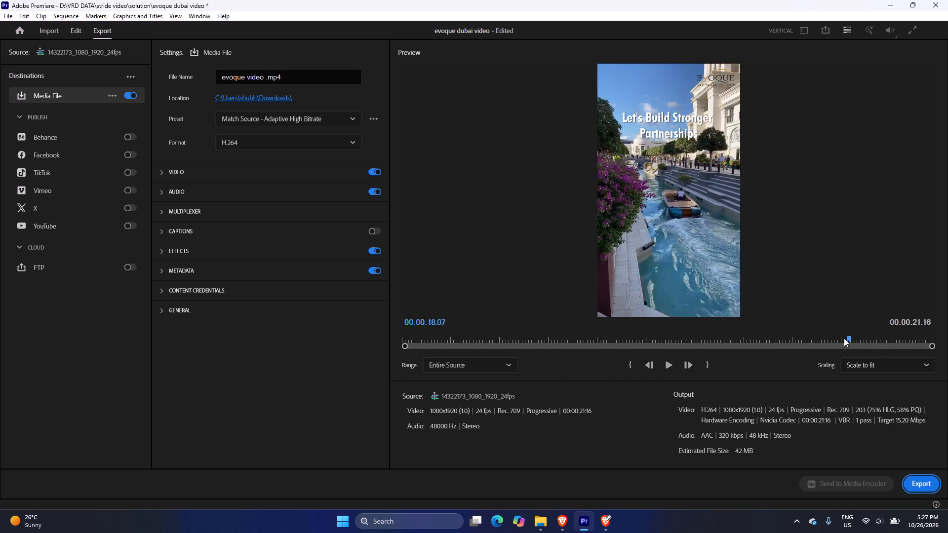
pyautogui.moveTo(844, 338); pyautogui.dragTo(520, 338)
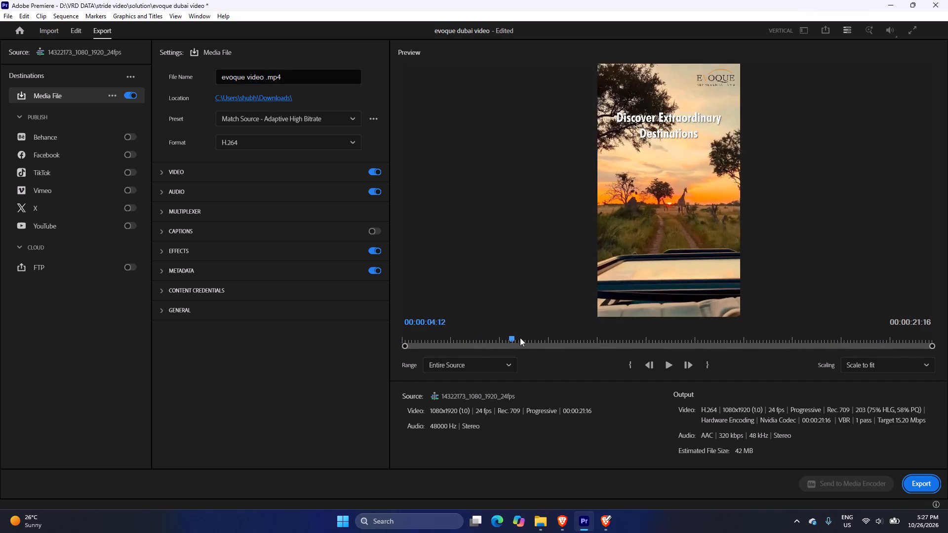
pyautogui.moveTo(520, 338); pyautogui.dragTo(904, 344)
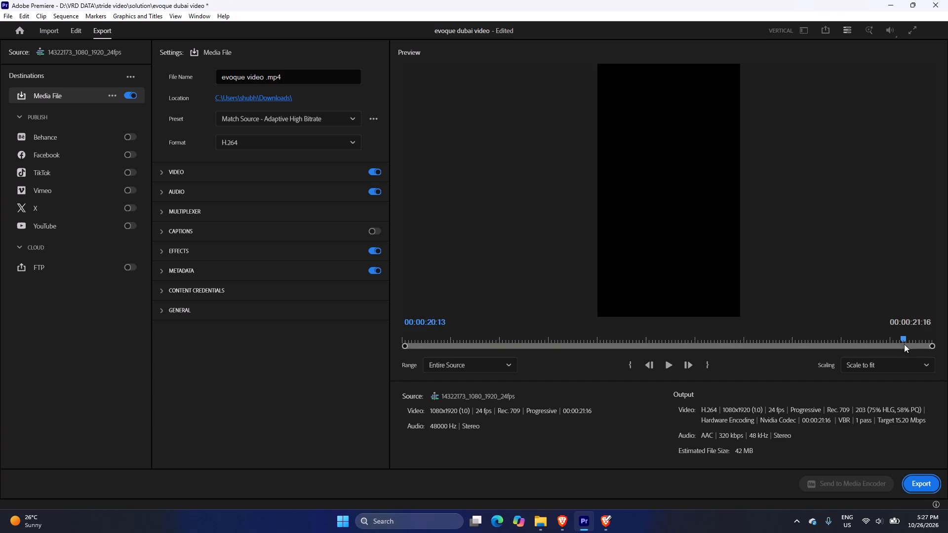
pyautogui.click(921, 478)
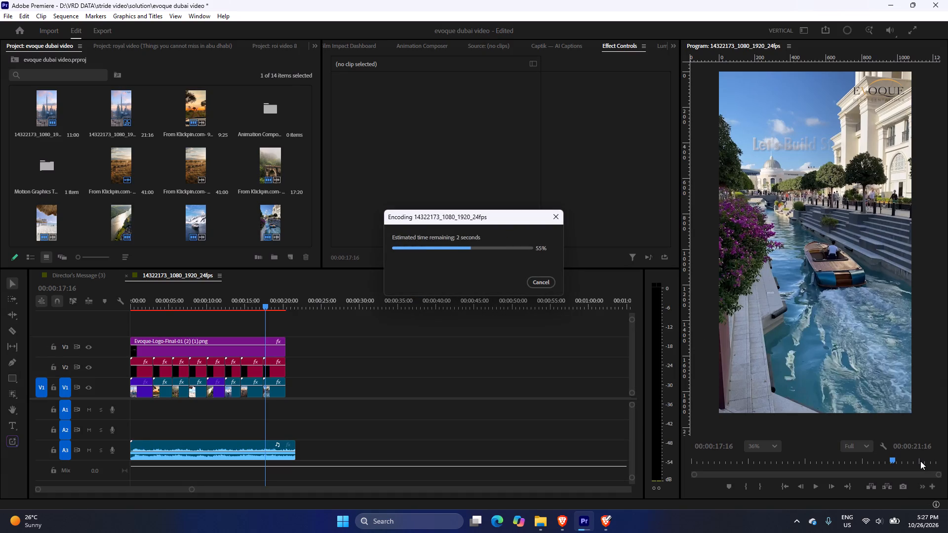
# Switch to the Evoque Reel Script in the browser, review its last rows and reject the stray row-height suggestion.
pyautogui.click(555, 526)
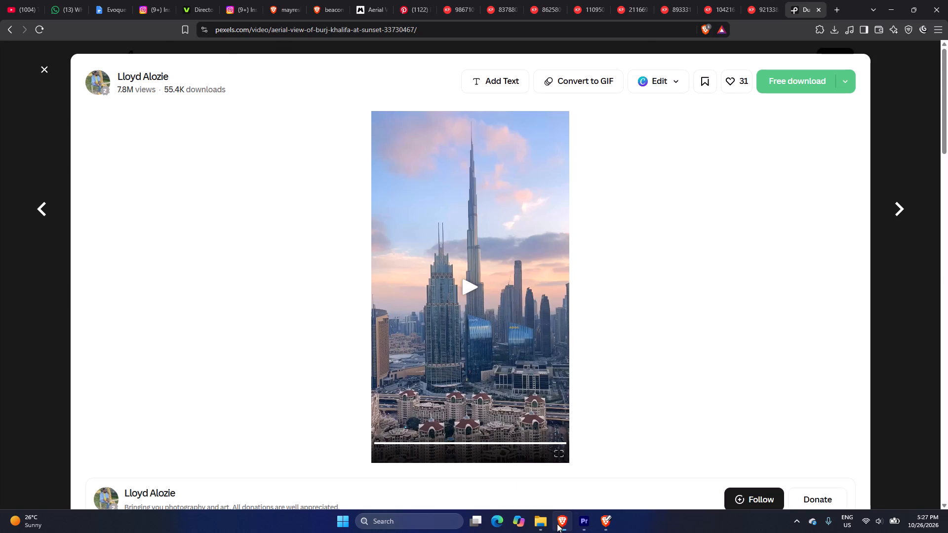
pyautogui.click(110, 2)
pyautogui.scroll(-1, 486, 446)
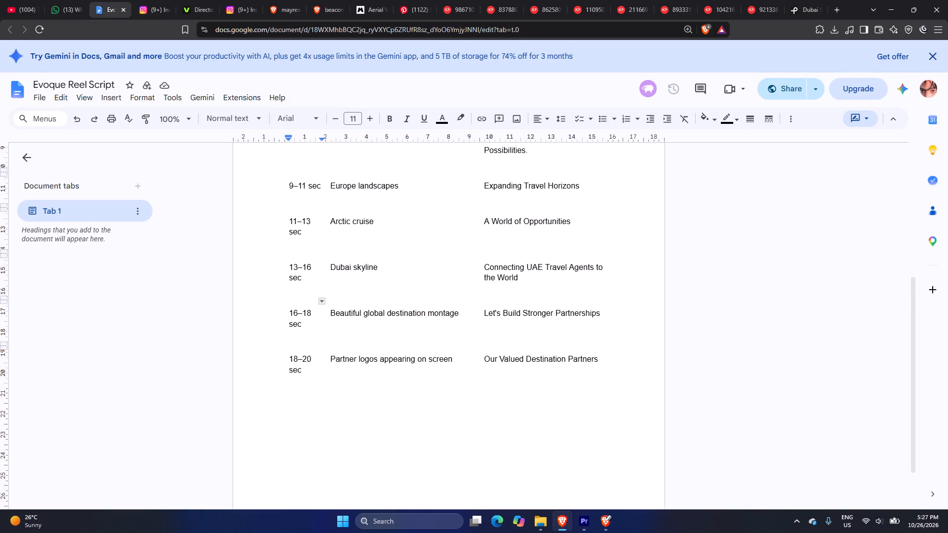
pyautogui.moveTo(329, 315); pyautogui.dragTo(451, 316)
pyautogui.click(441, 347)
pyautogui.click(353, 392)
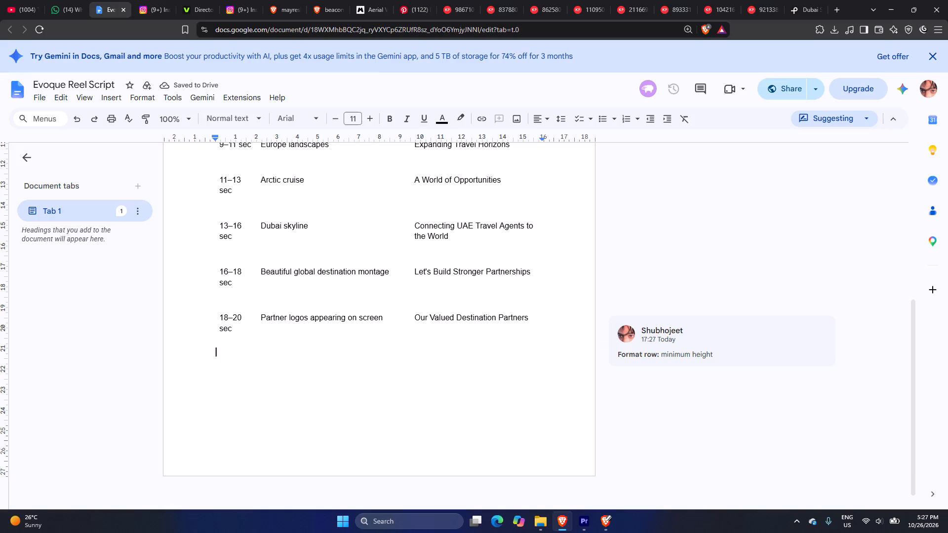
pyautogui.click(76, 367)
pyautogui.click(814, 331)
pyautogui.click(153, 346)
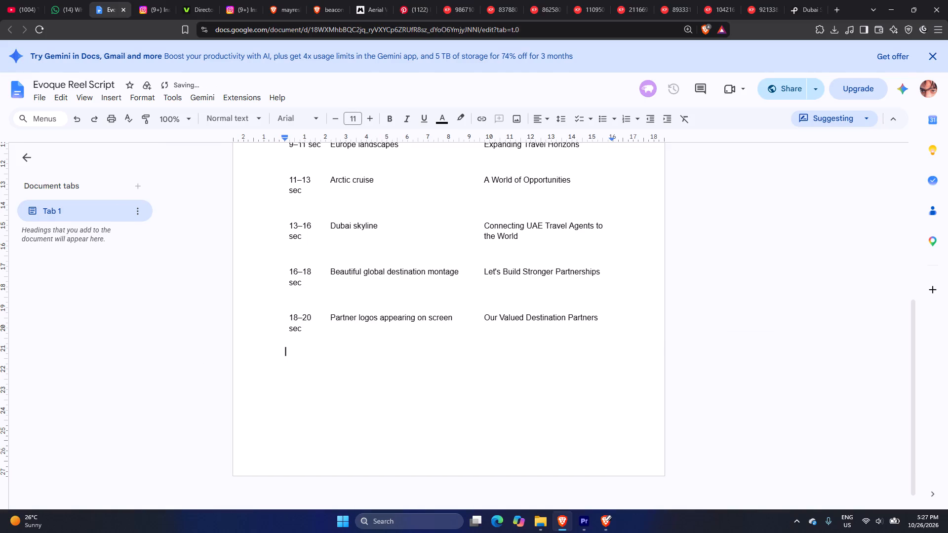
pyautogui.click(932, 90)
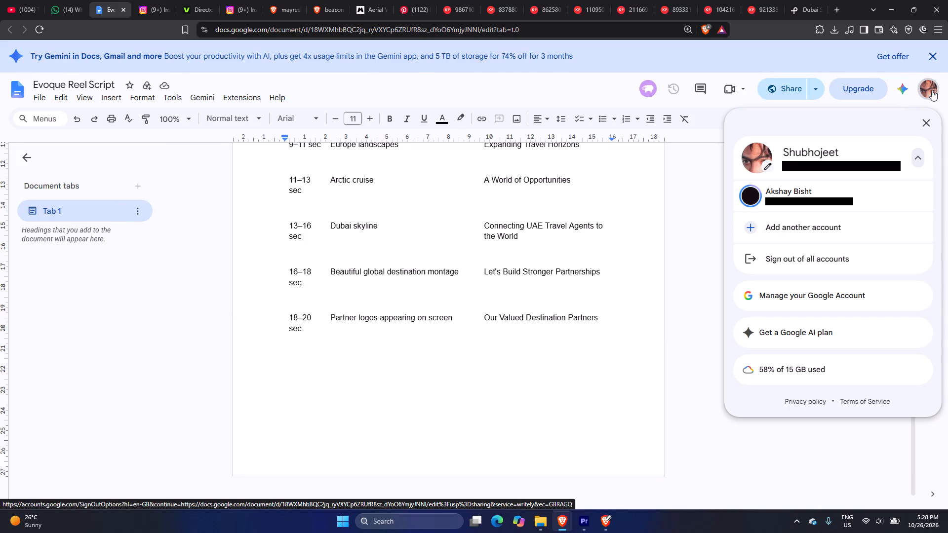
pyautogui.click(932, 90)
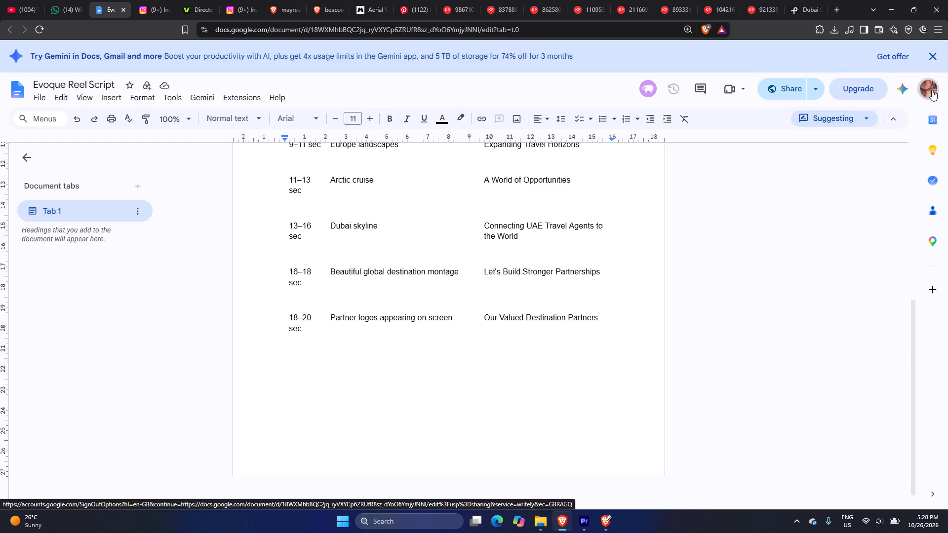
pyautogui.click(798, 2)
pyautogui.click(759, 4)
# Return to the evoque dubai video timeline in Premiere.
pyautogui.click(881, 4)
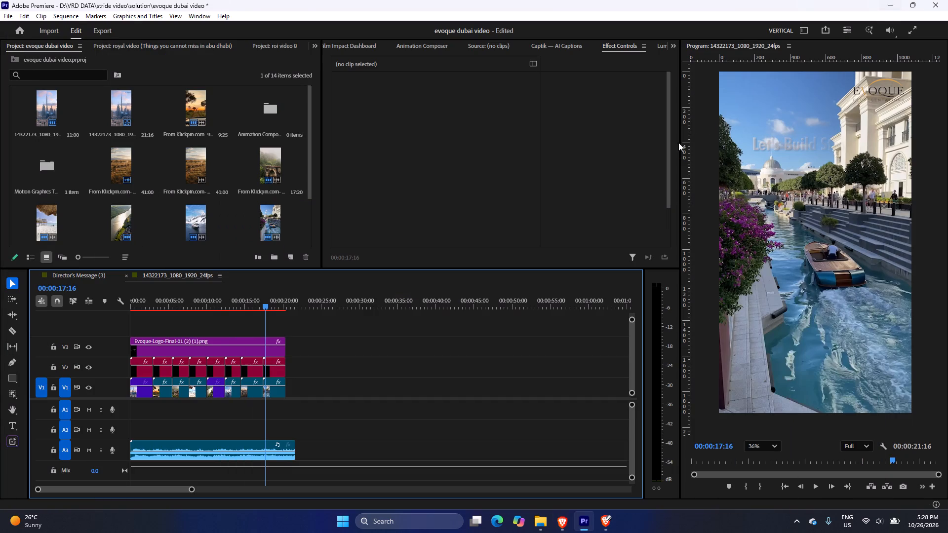
pyautogui.click(311, 330)
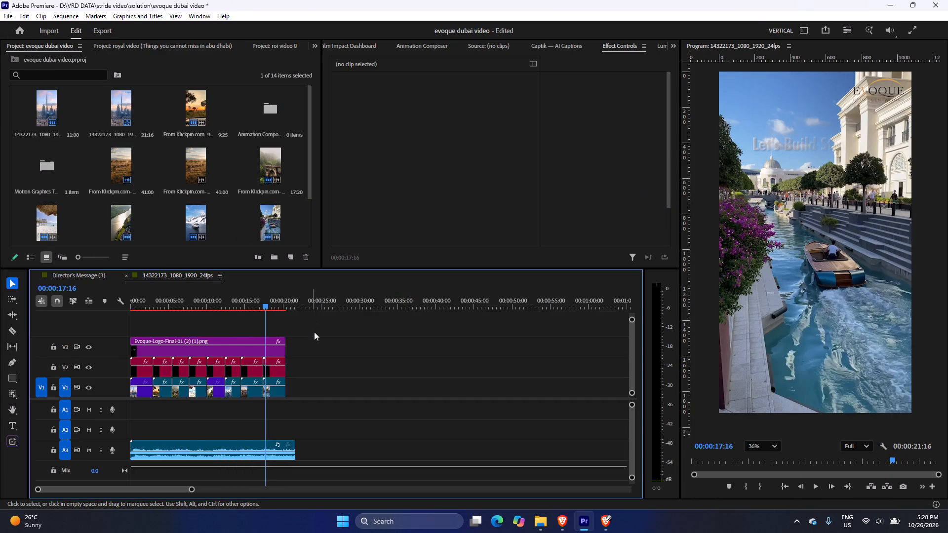
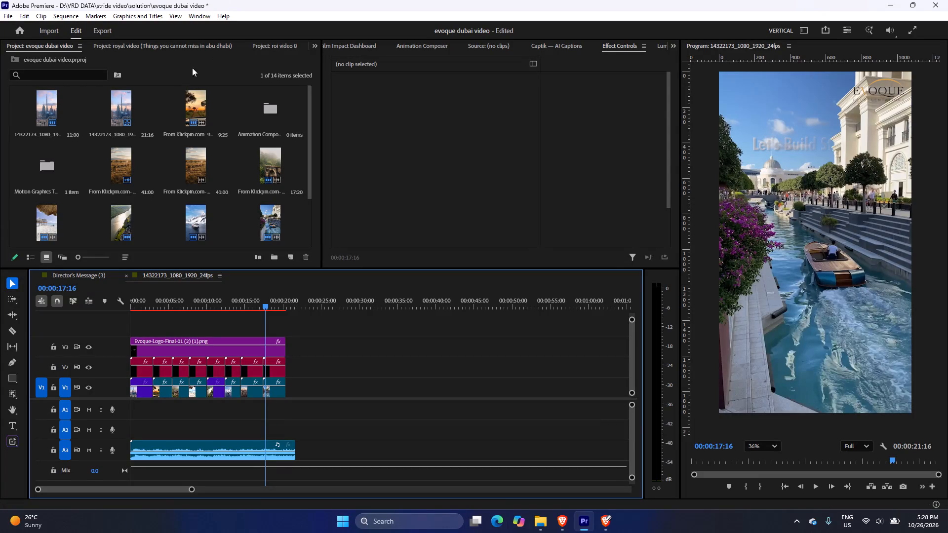
# Scrub through the vertical sequence from its opening frame to the Connecting UAE Travel Agents title to review the titles, clips and logo.
pyautogui.moveTo(264, 301); pyautogui.dragTo(238, 300)
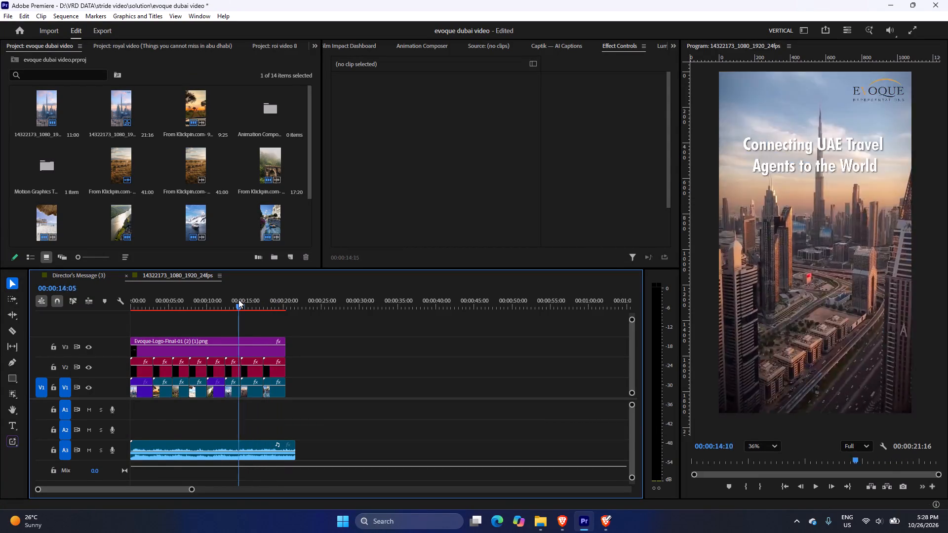
pyautogui.moveTo(238, 300); pyautogui.dragTo(252, 276)
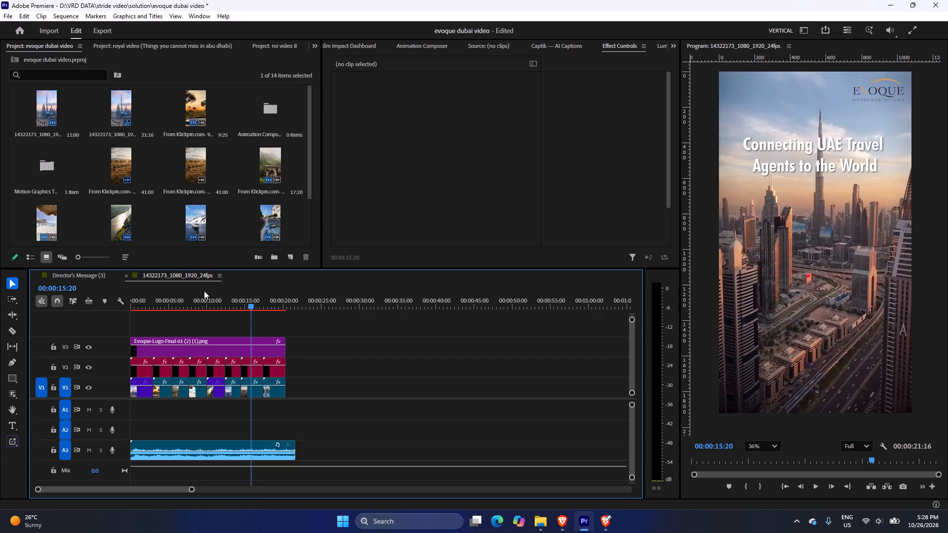
pyautogui.moveTo(251, 299); pyautogui.dragTo(110, 319)
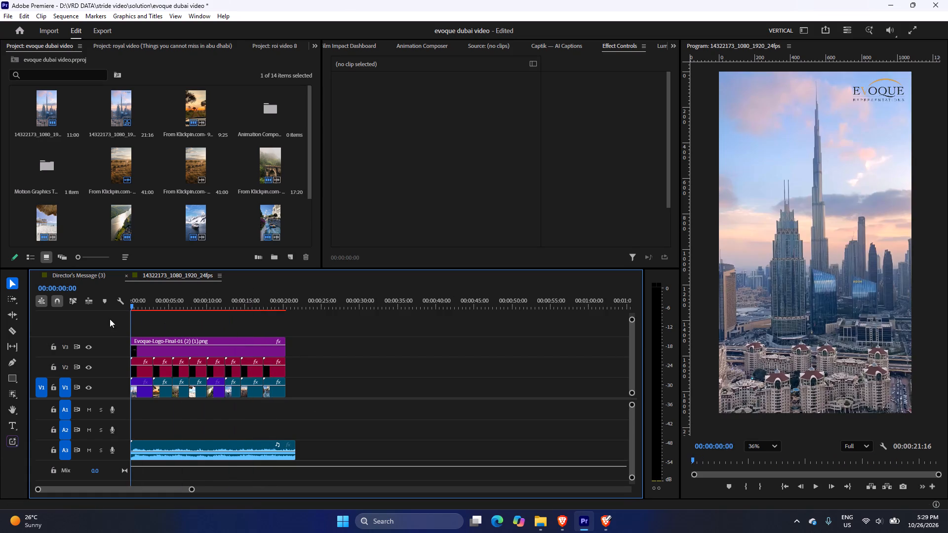
pyautogui.moveTo(110, 319); pyautogui.dragTo(255, 316)
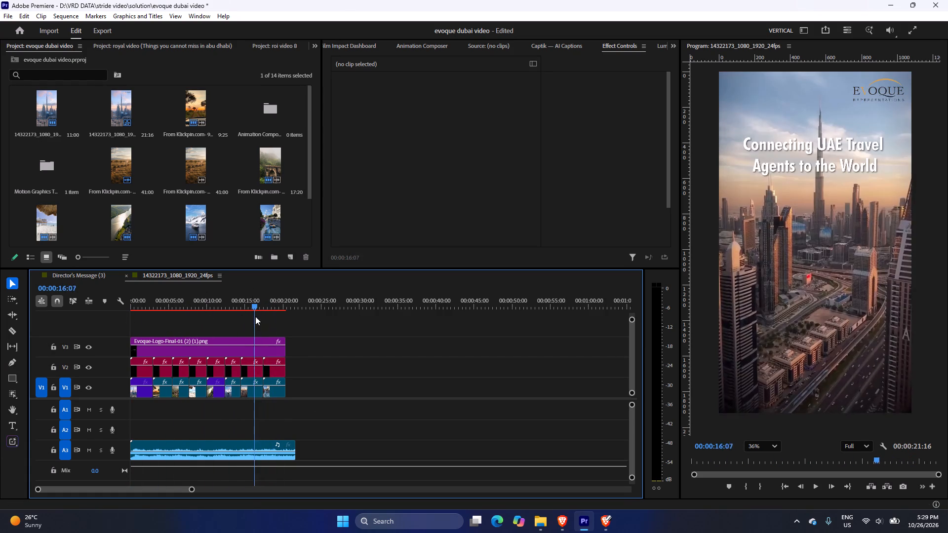
# Scrub forward from the Connecting UAE Travel Agents title to review the closing Let's Build Stronger Partnerships clip and title.
pyautogui.moveTo(255, 316); pyautogui.dragTo(274, 319)
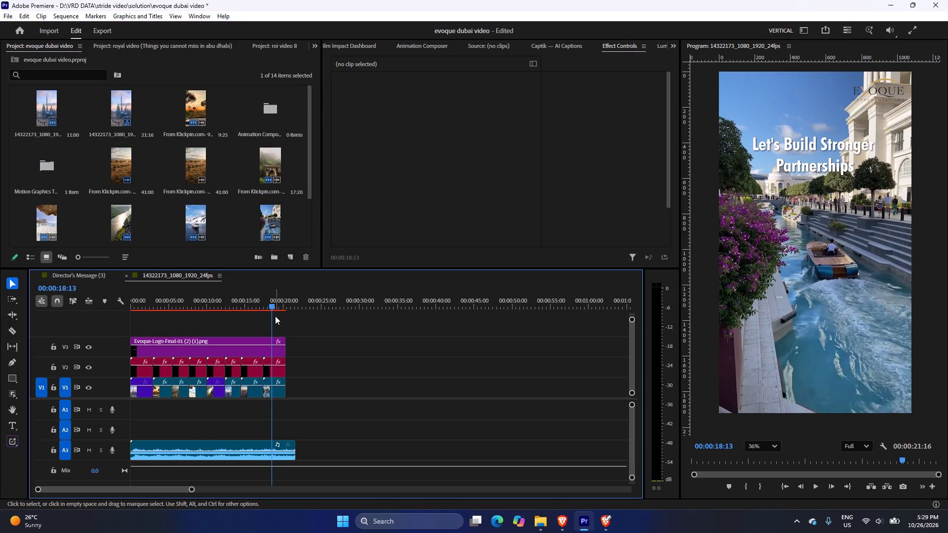
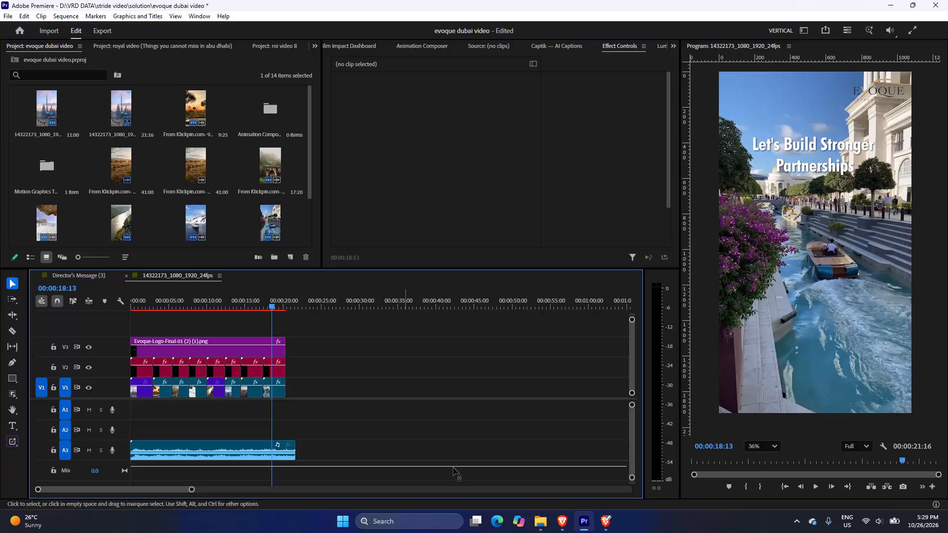
# Switch from Premiere to the browser window showing the KlickPin Pinterest video downloader page.
pyautogui.click(573, 517)
pyautogui.click(567, 518)
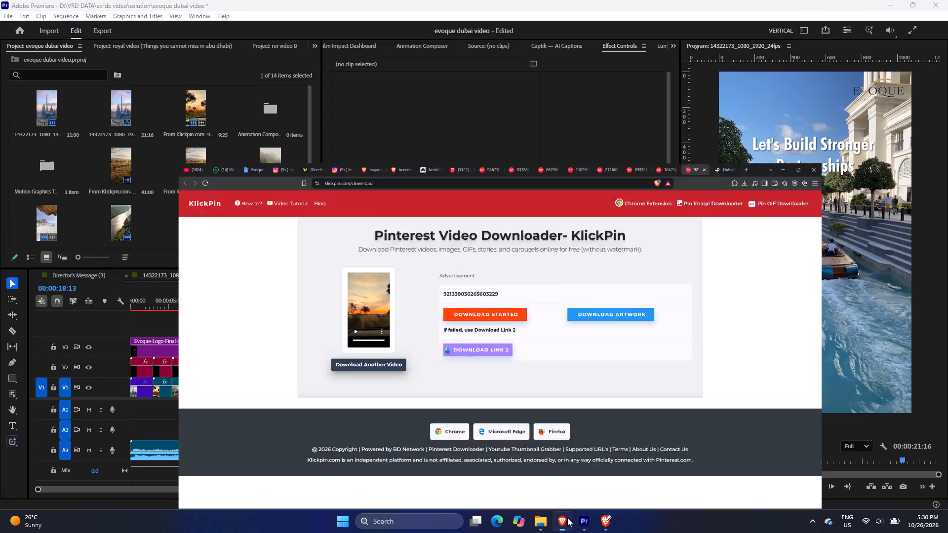